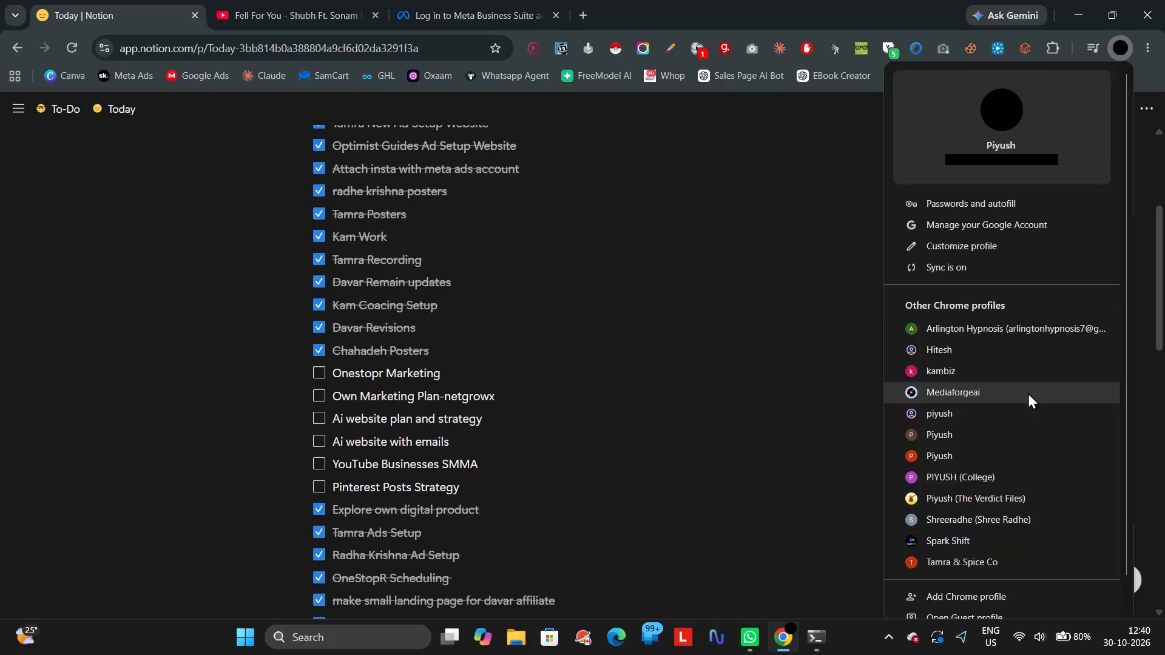
Switch to the kambiz Chrome profile and open Ads Manager.
{"action": "left_click", "coordinate": [1024, 380]}
{"action": "left_click", "coordinate": [319, 451]}
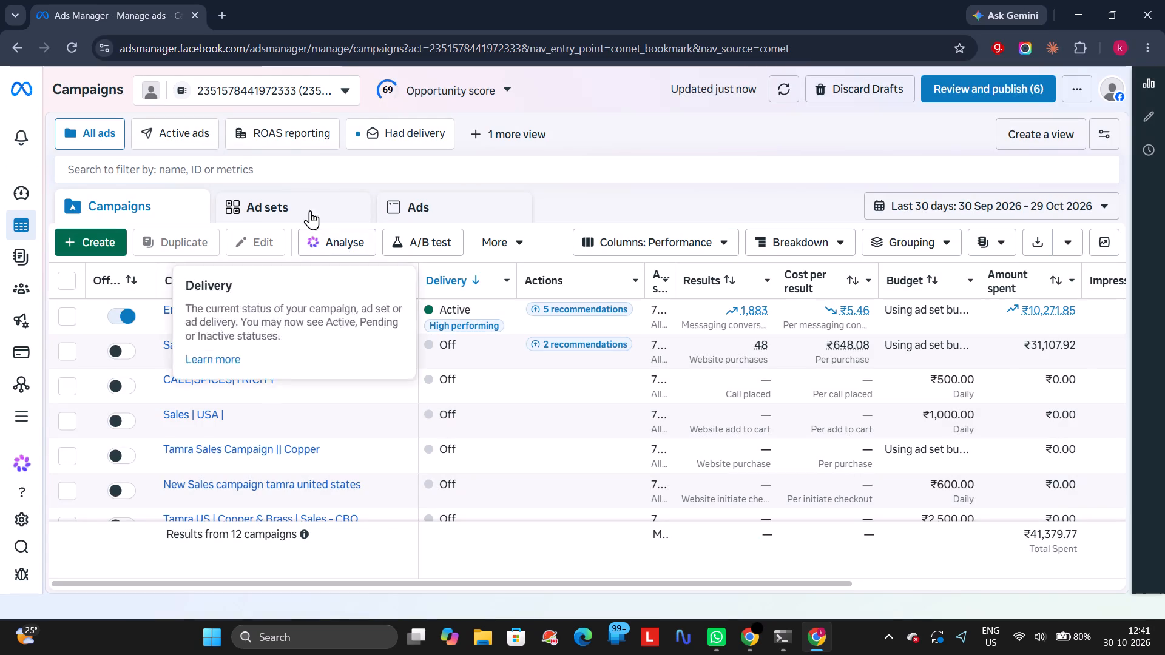
Switch the campaigns view to the Optimist Guides ad account.
{"action": "left_click", "coordinate": [295, 84]}
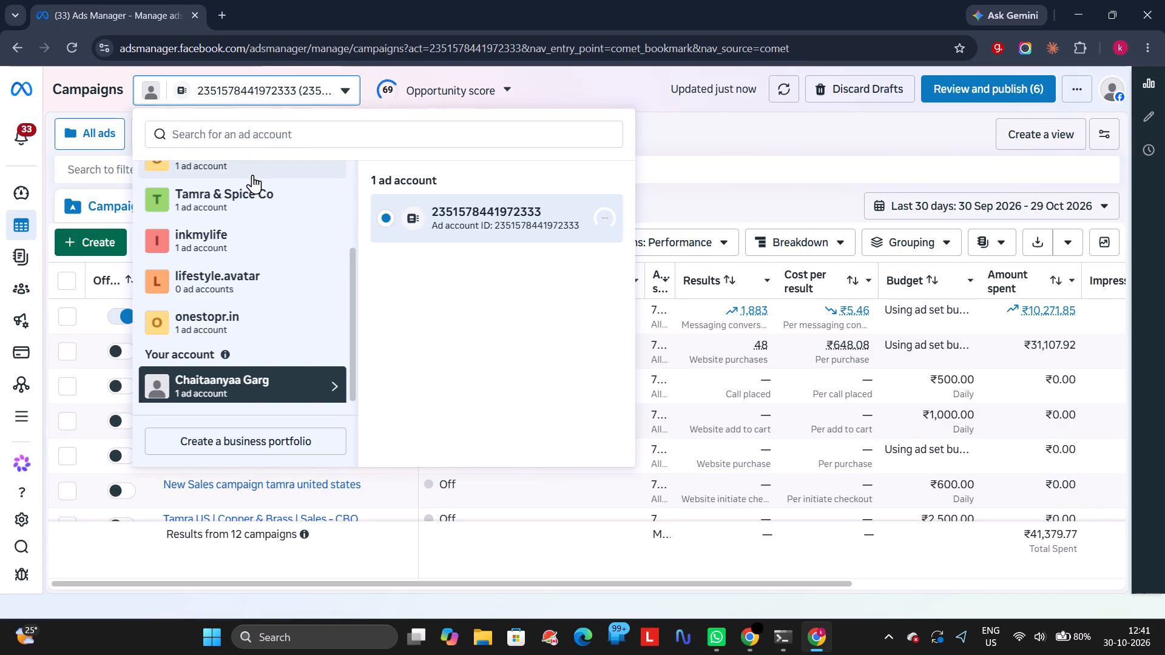
{"action": "left_click", "coordinate": [252, 175]}
{"action": "left_click", "coordinate": [423, 287]}
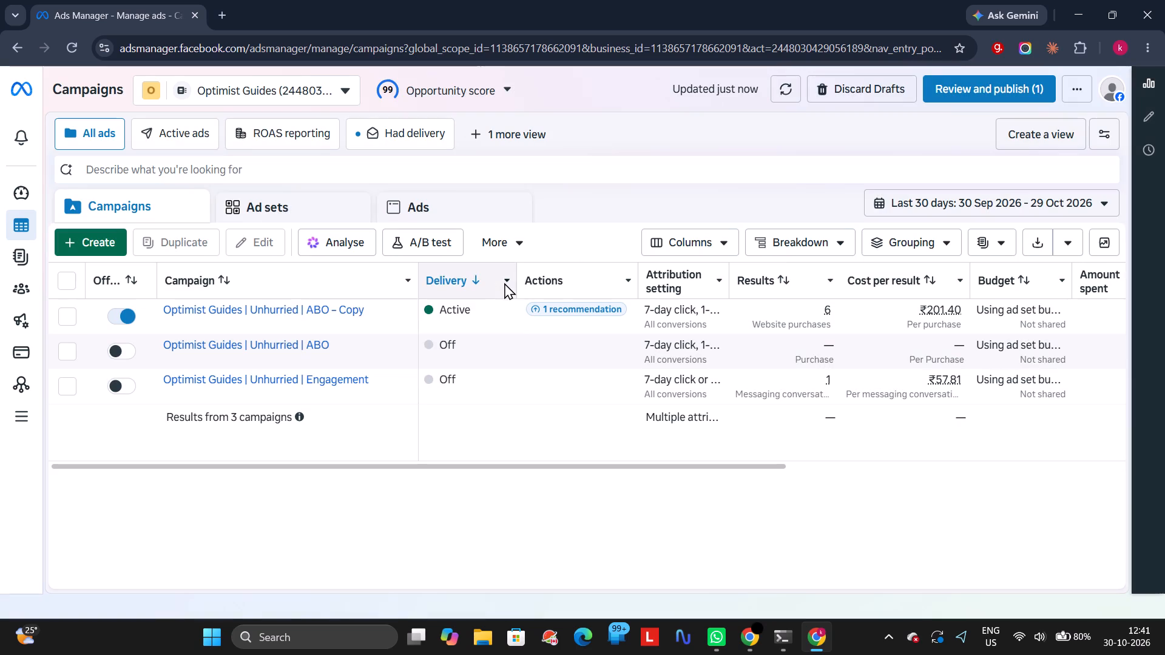
Set the campaign reporting date range to 29 Oct 2026 - 30 Oct 2026.
{"action": "left_click", "coordinate": [997, 190]}
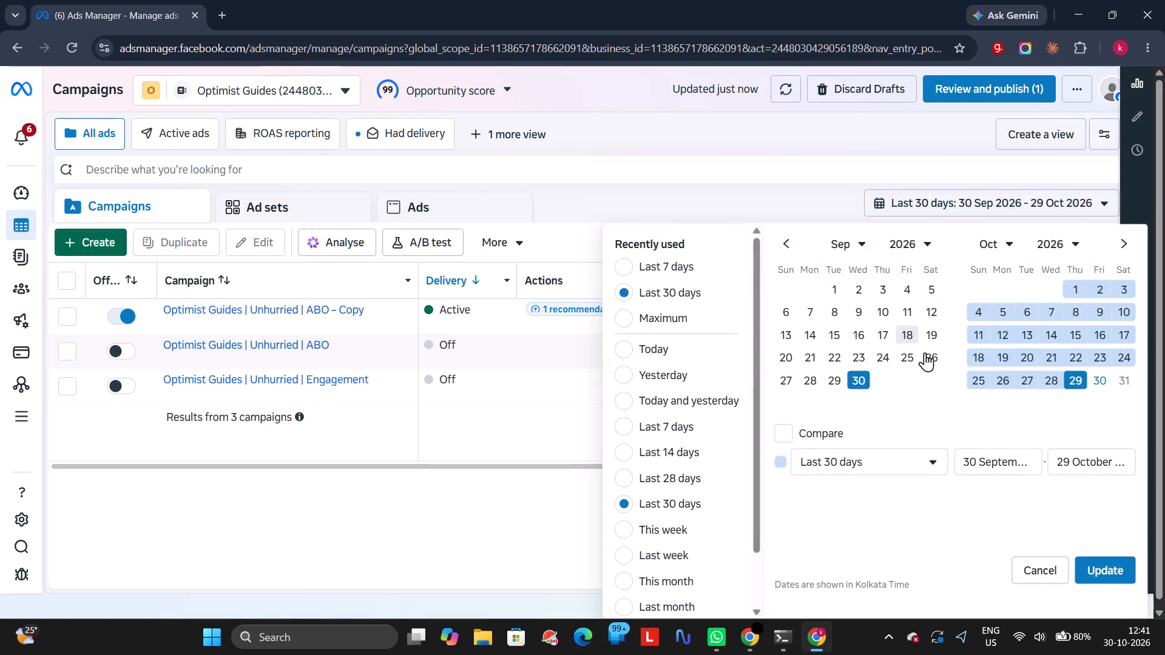
{"action": "left_click", "coordinate": [1103, 389]}
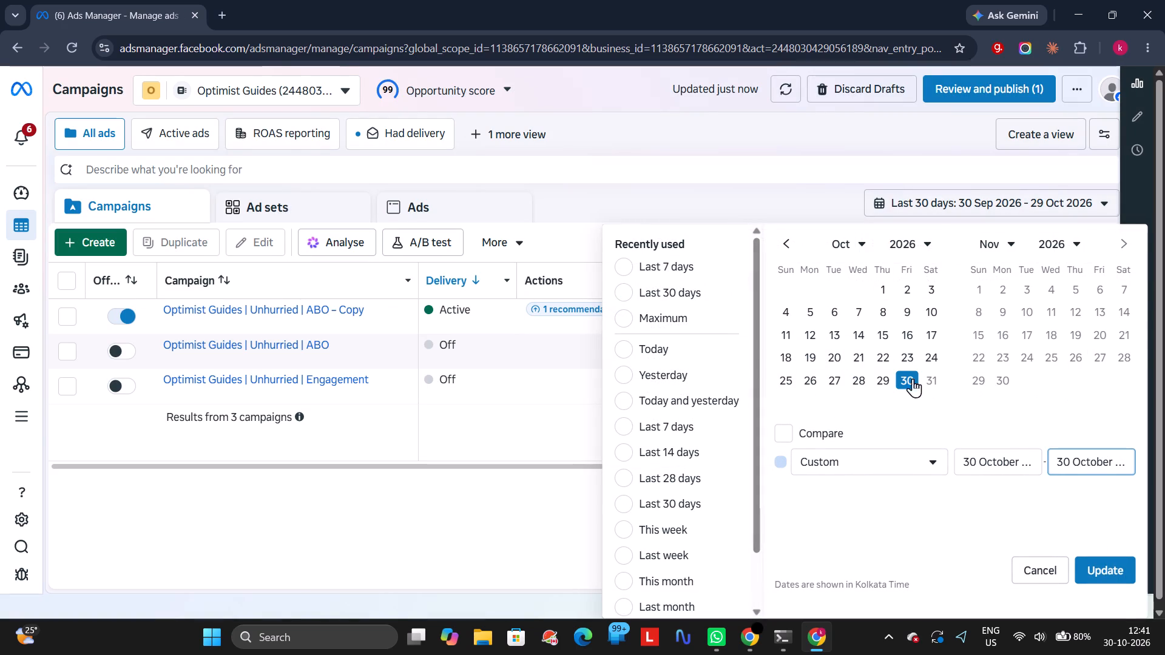
{"action": "left_click", "coordinate": [870, 378]}
{"action": "left_click", "coordinate": [883, 385]}
{"action": "left_click", "coordinate": [1104, 577]}
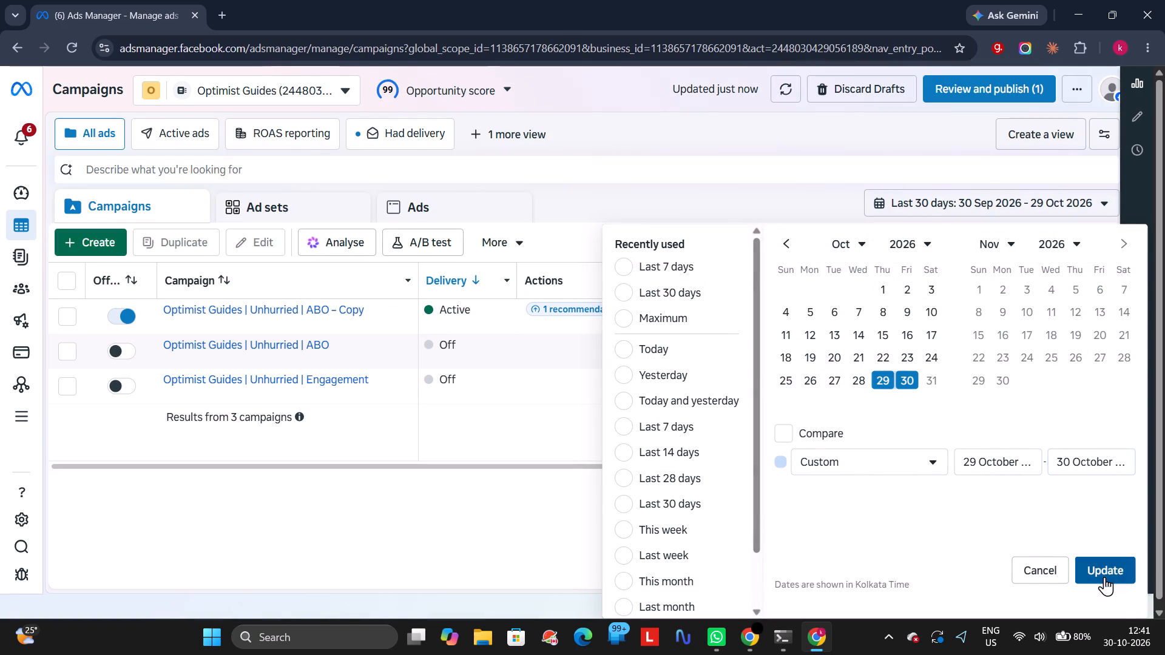
Examine the Optimist Guides campaigns' results, cost, budget, amount spent, impressions, reach, end date and bid strategy columns.
{"action": "left_click_drag", "start_coordinate": [752, 469], "coordinate": [825, 463]}
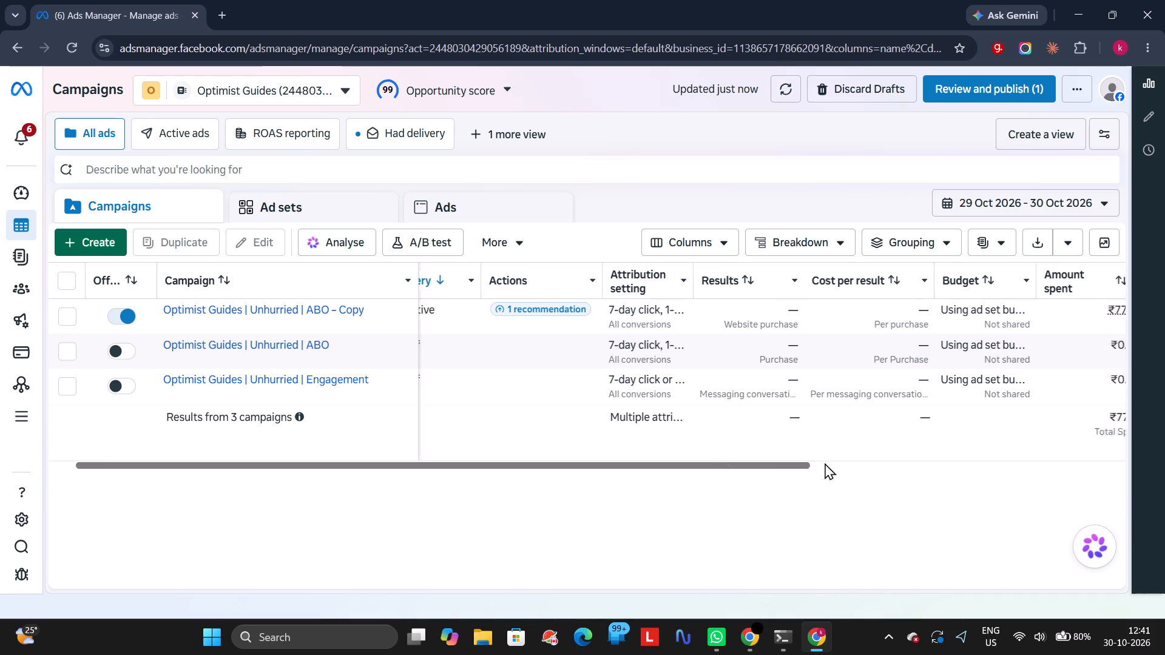
{"action": "left_click_drag", "start_coordinate": [825, 463], "coordinate": [1035, 448]}
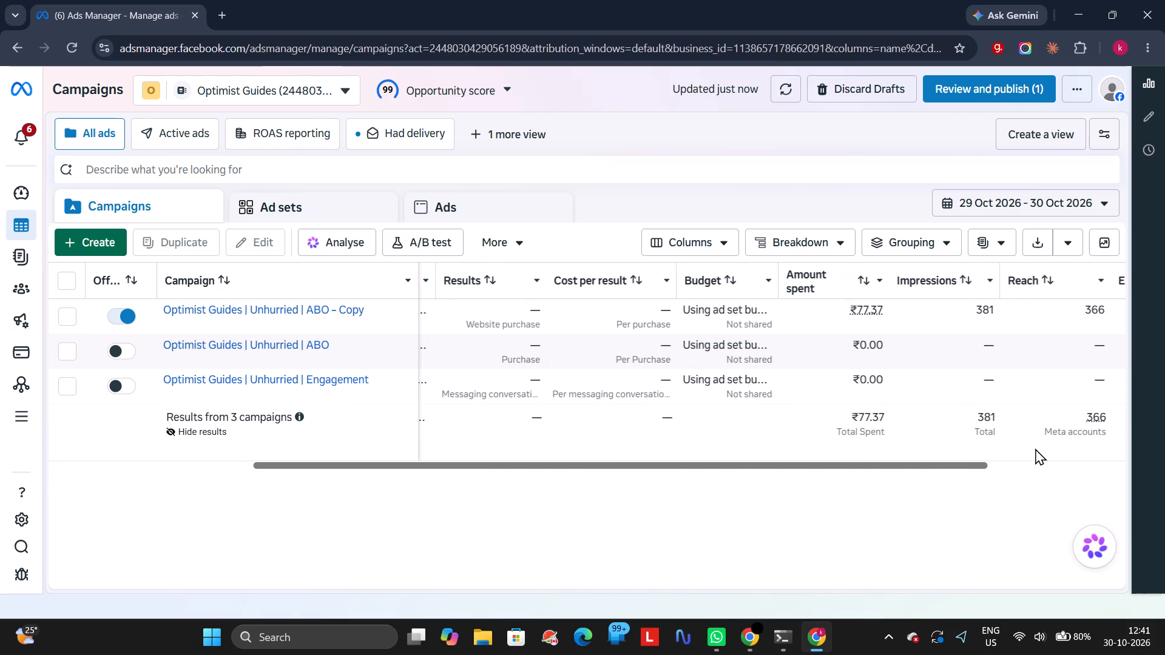
{"action": "left_click_drag", "start_coordinate": [1035, 448], "coordinate": [1042, 448]}
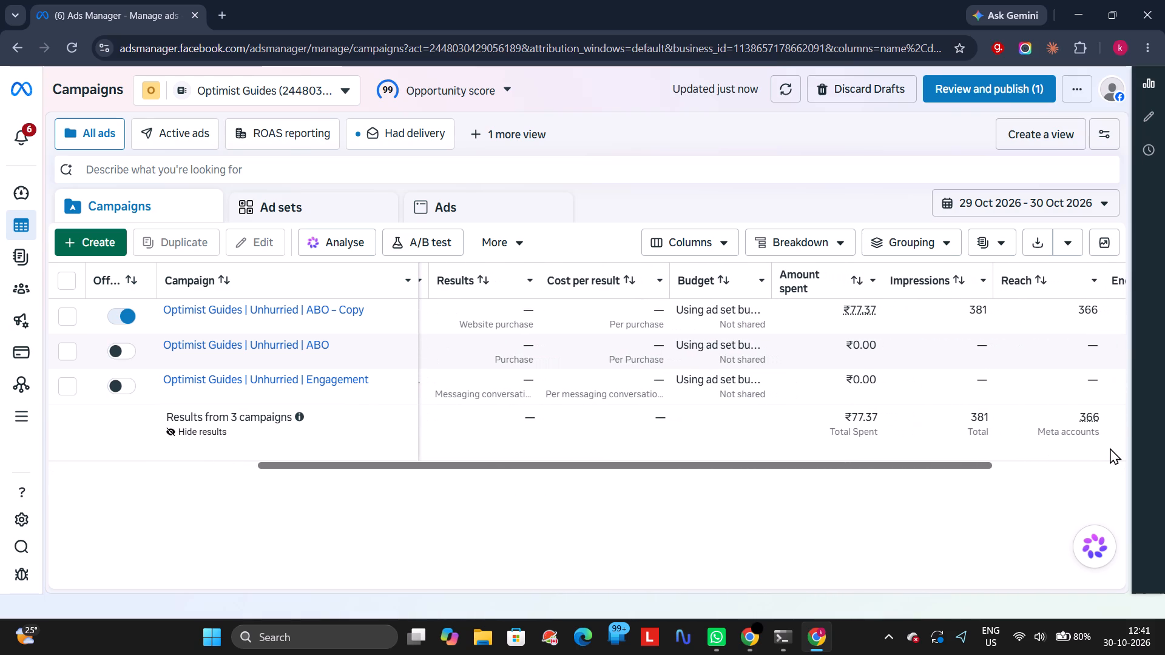
{"action": "left_click_drag", "start_coordinate": [1092, 462], "coordinate": [1138, 446]}
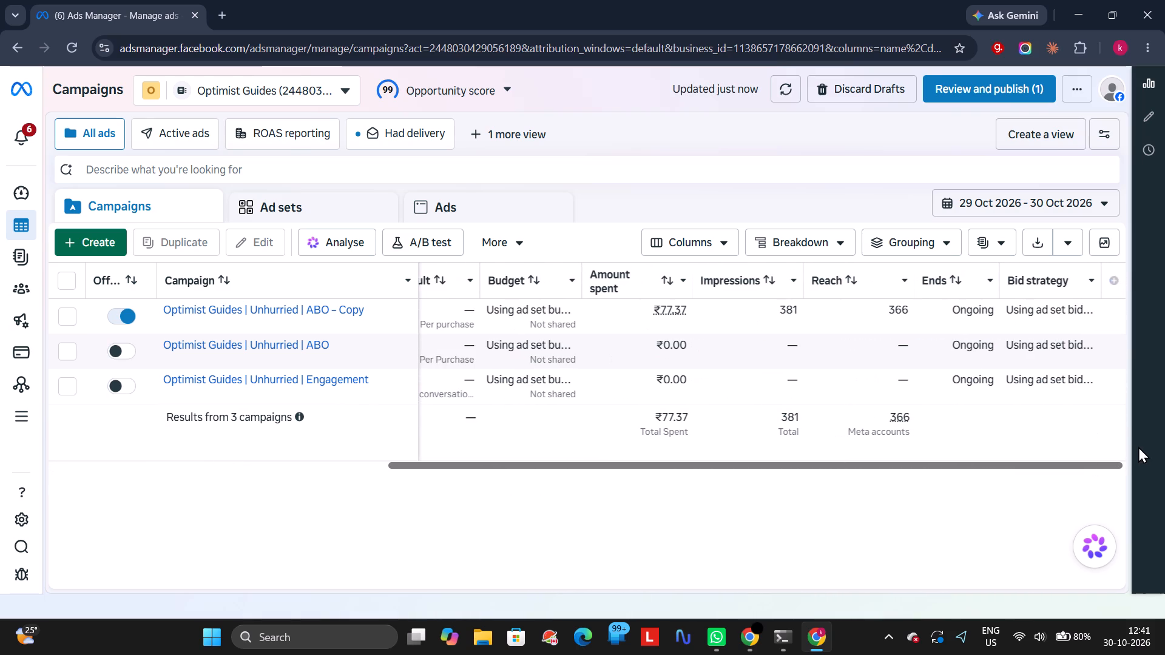
{"action": "left_click_drag", "start_coordinate": [1138, 446], "coordinate": [1024, 447]}
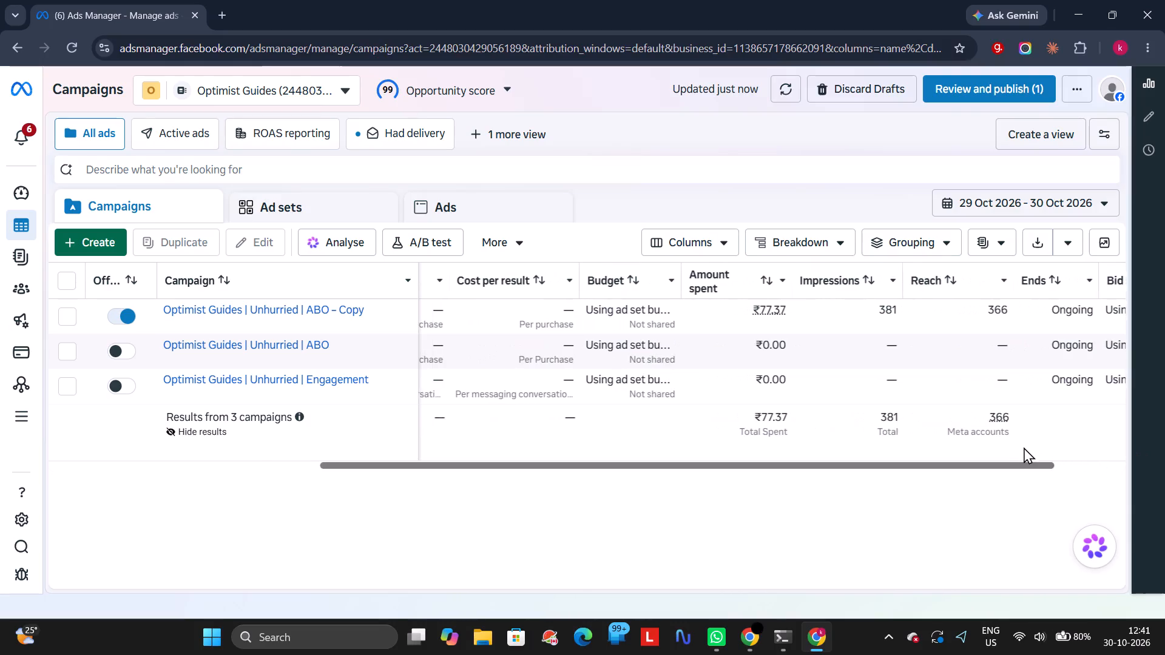
{"action": "left_click_drag", "start_coordinate": [1024, 447], "coordinate": [1087, 444]}
{"action": "double_click", "coordinate": [1156, 435]}
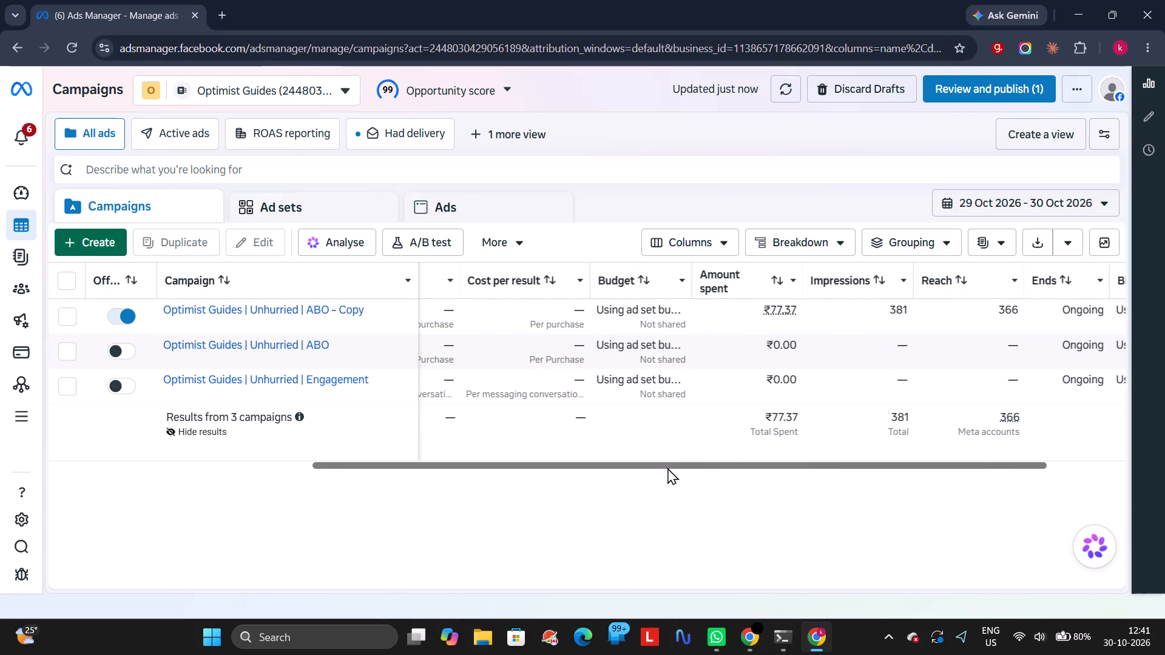
{"action": "left_click_drag", "start_coordinate": [667, 468], "coordinate": [366, 472]}
Open a new browser tab and enter the superprofile.bio/app/payment_pages address.
{"action": "left_click", "coordinate": [214, 0]}
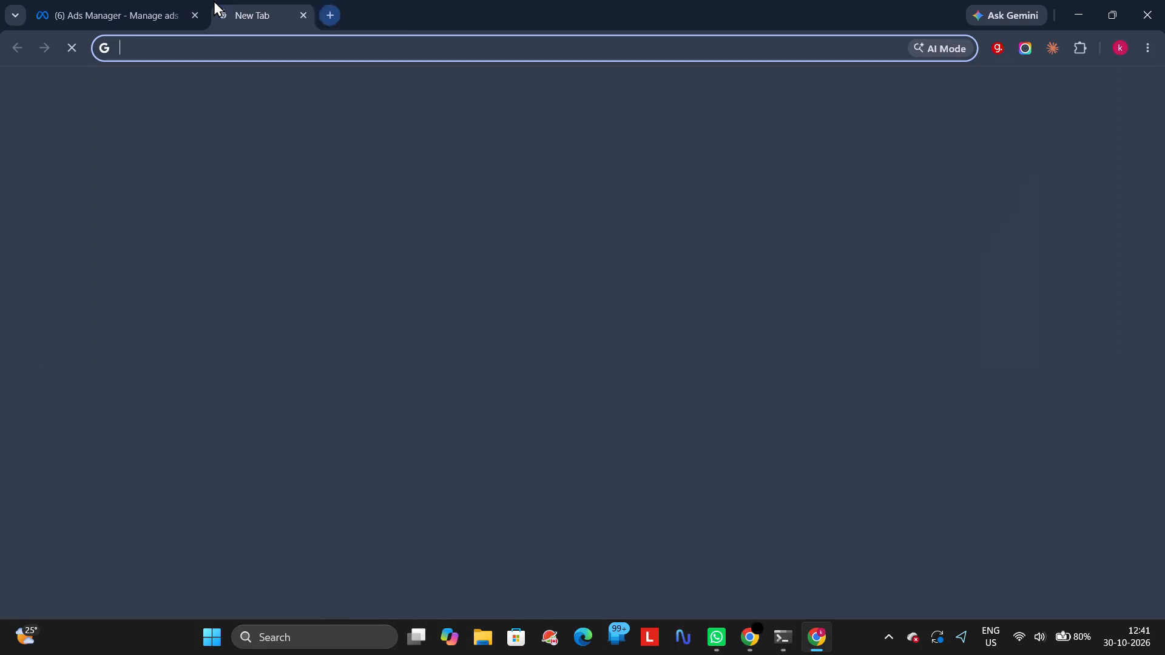
{"action": "type", "text": "su"}
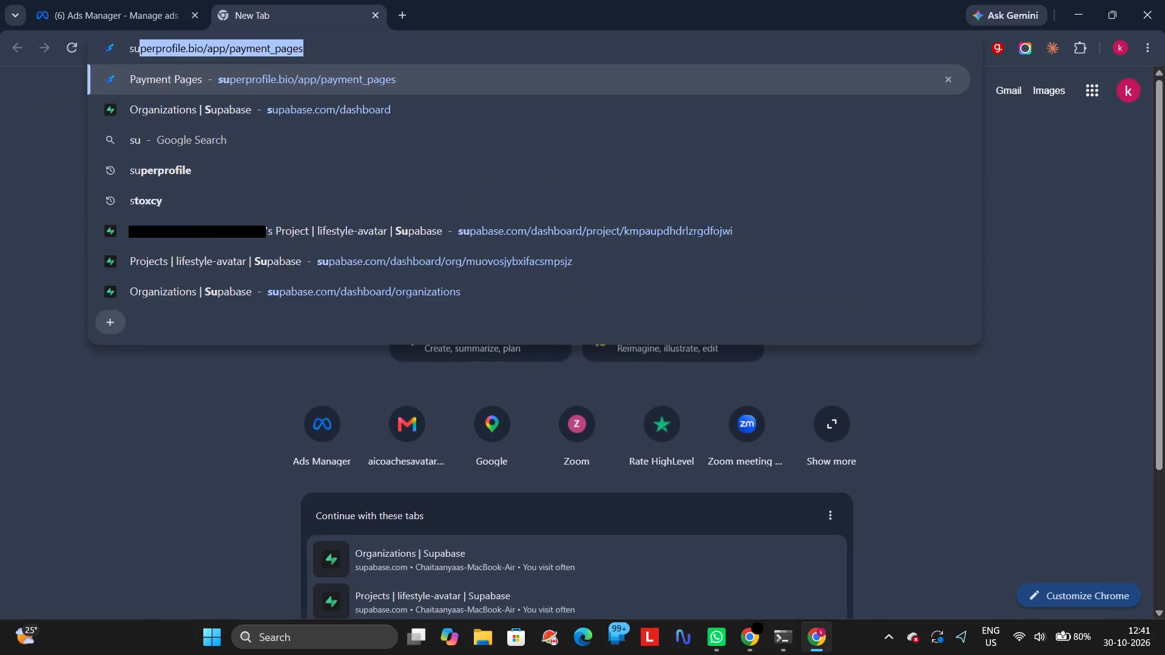
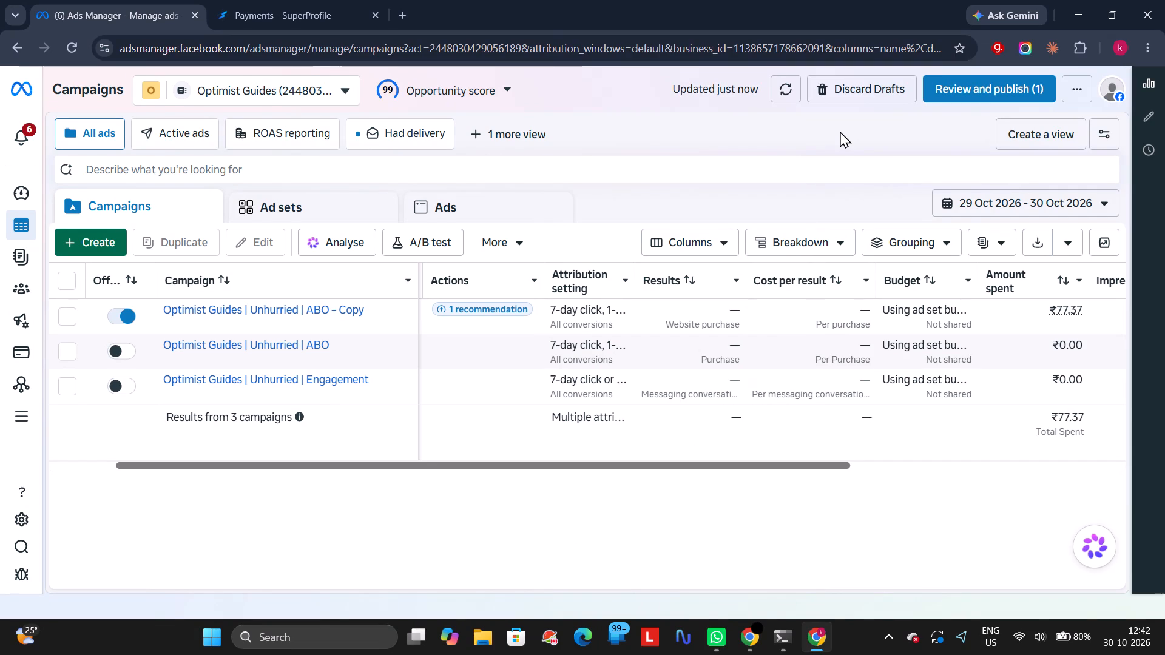
Switch to the other Chrome window with the Notion Today to-do page.
{"action": "left_click", "coordinate": [761, 633]}
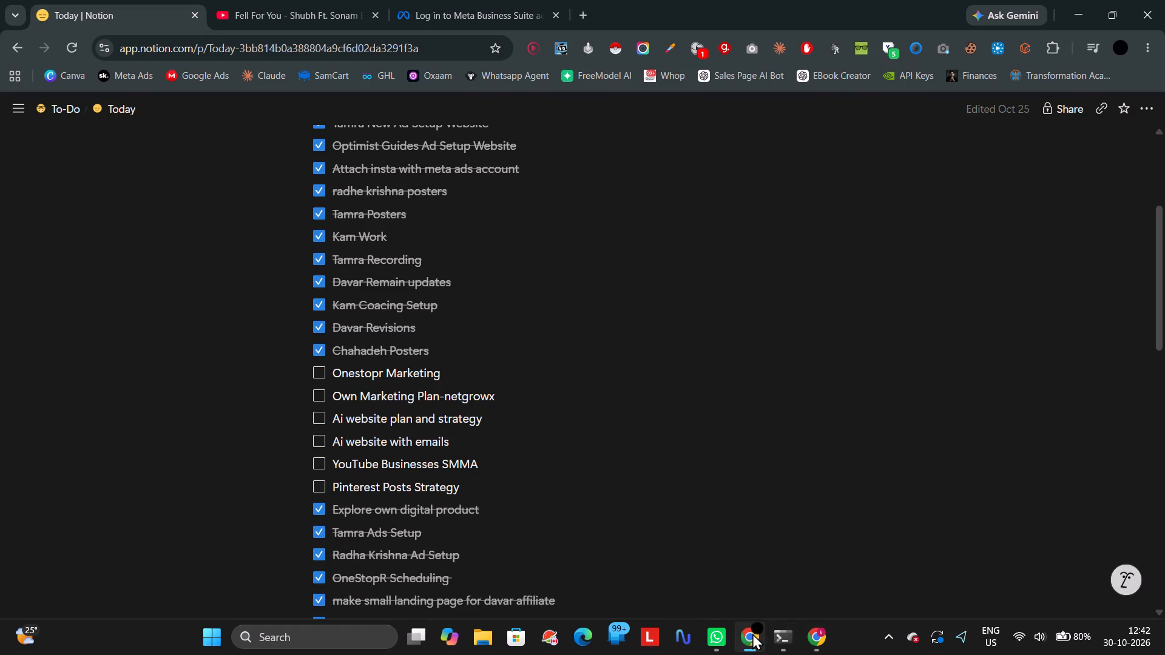
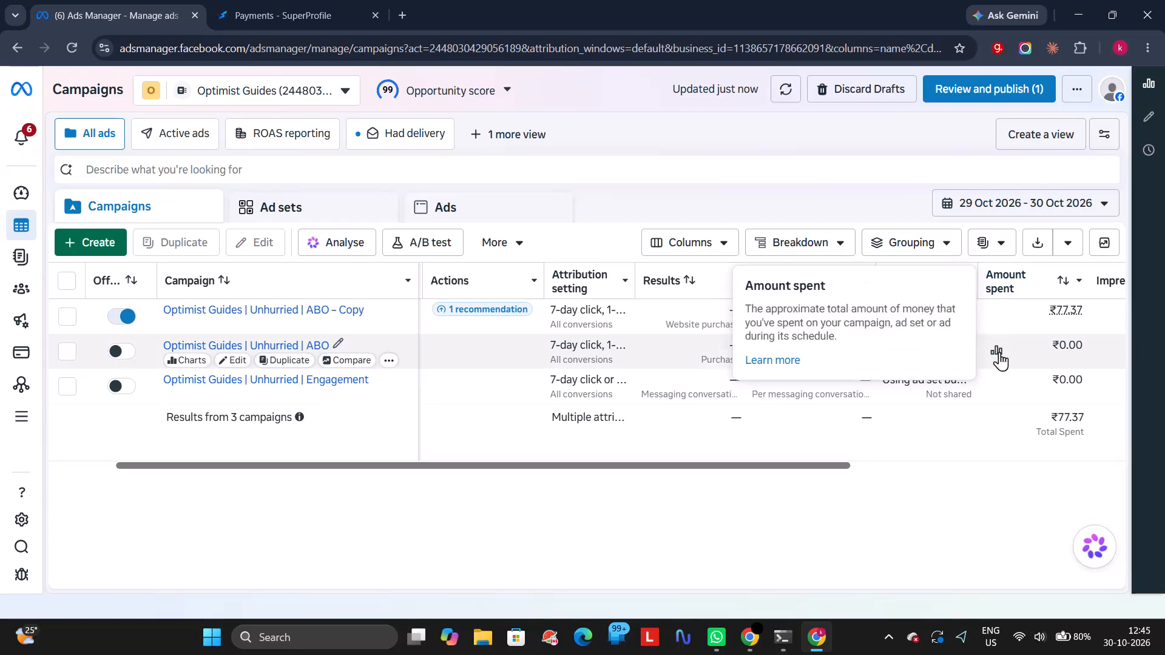
Filter the campaigns to 30 October 2026 only and examine their delivery, results, amount spent and impressions.
{"action": "left_click", "coordinate": [1102, 200]}
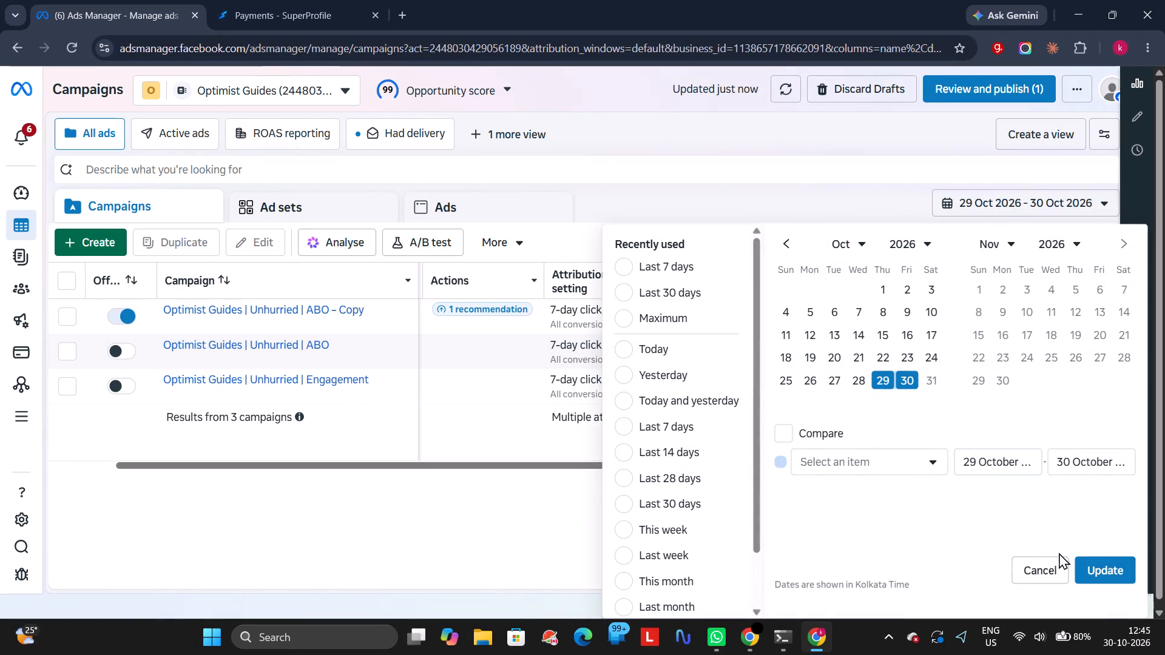
{"action": "left_click", "coordinate": [914, 385]}
{"action": "left_click", "coordinate": [1106, 575]}
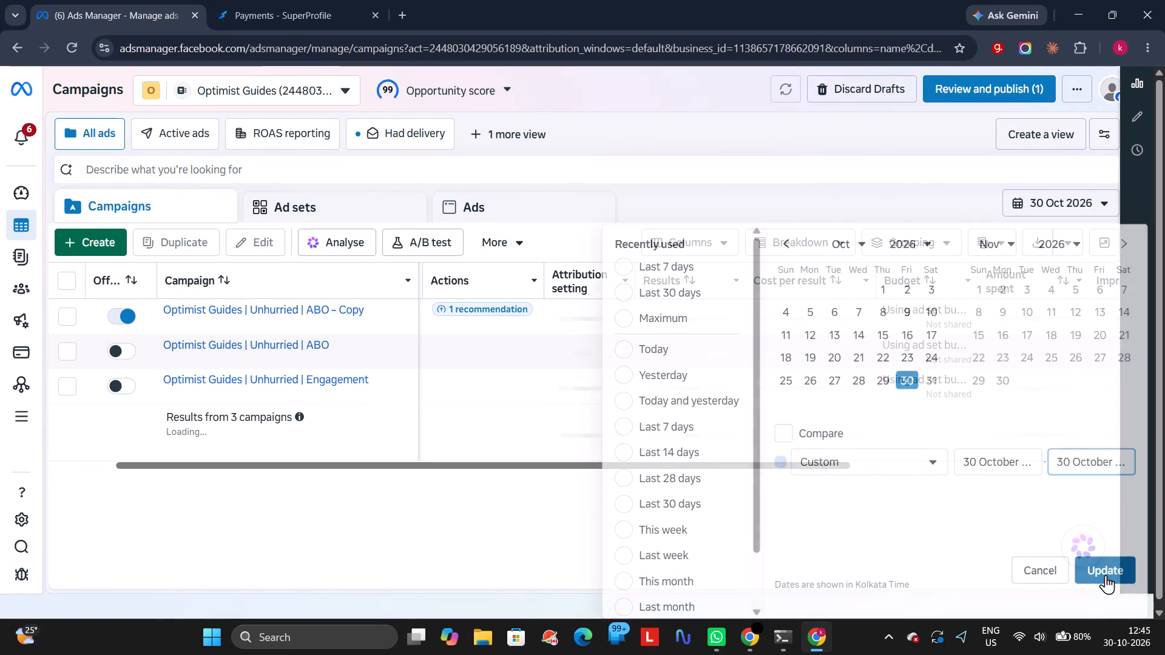
{"action": "left_click_drag", "start_coordinate": [844, 462], "coordinate": [865, 464]}
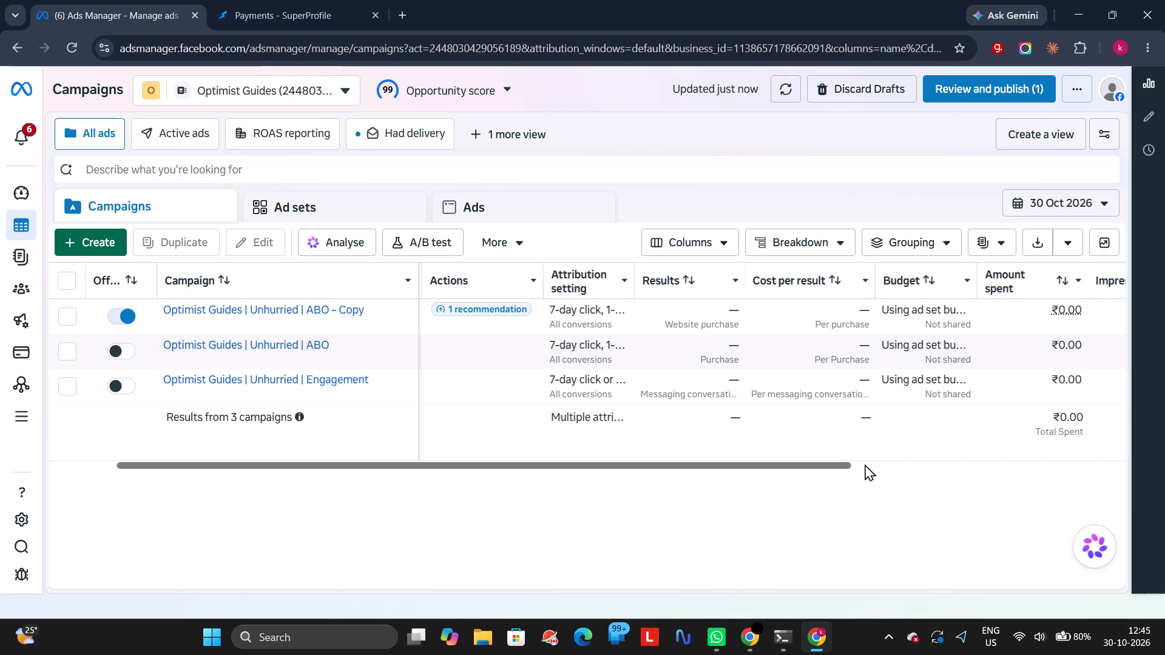
{"action": "left_click_drag", "start_coordinate": [865, 464], "coordinate": [1164, 445]}
{"action": "left_click_drag", "start_coordinate": [908, 466], "coordinate": [609, 454]}
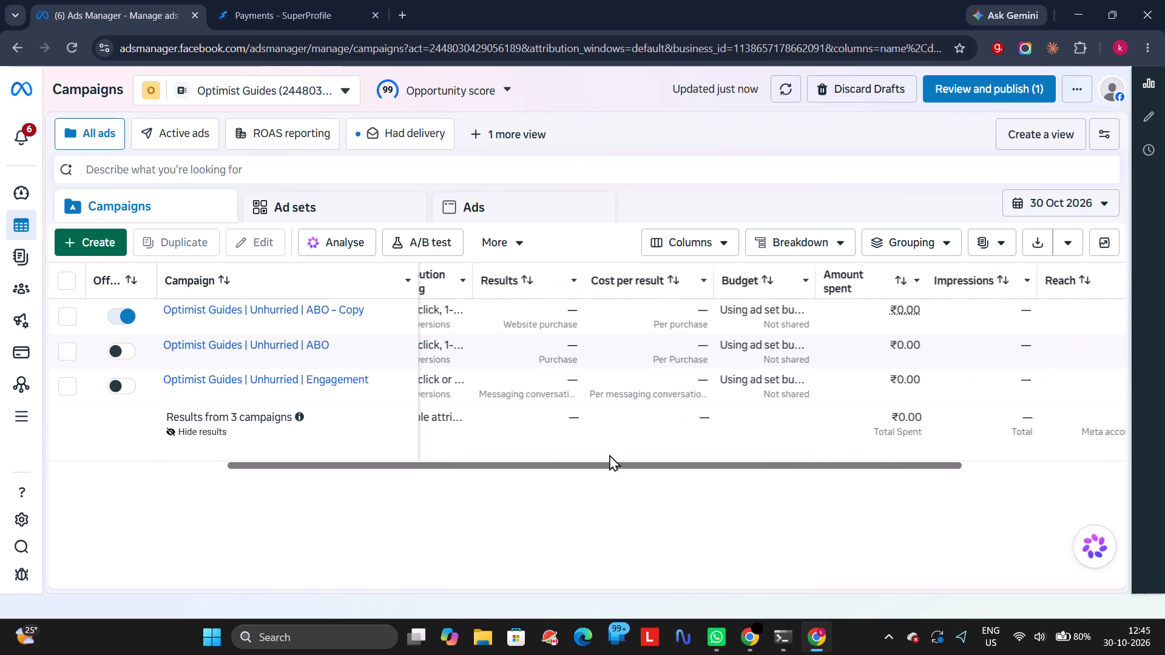
{"action": "left_click_drag", "start_coordinate": [609, 454], "coordinate": [1164, 603]}
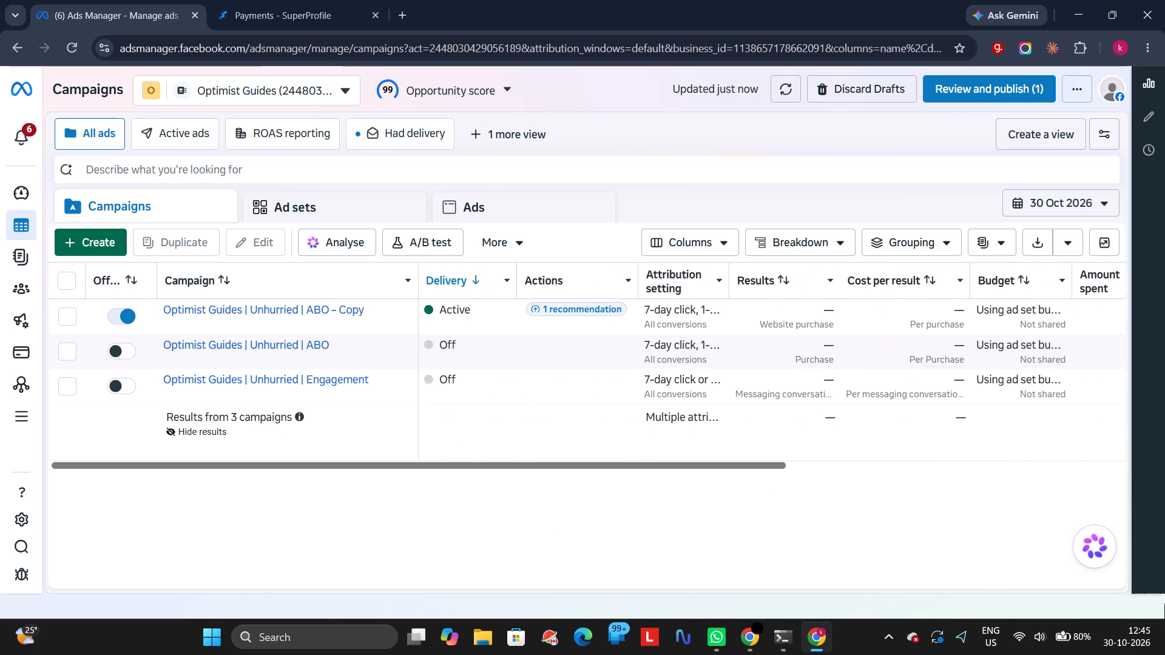
{"action": "left_click_drag", "start_coordinate": [1164, 603], "coordinate": [230, 386]}
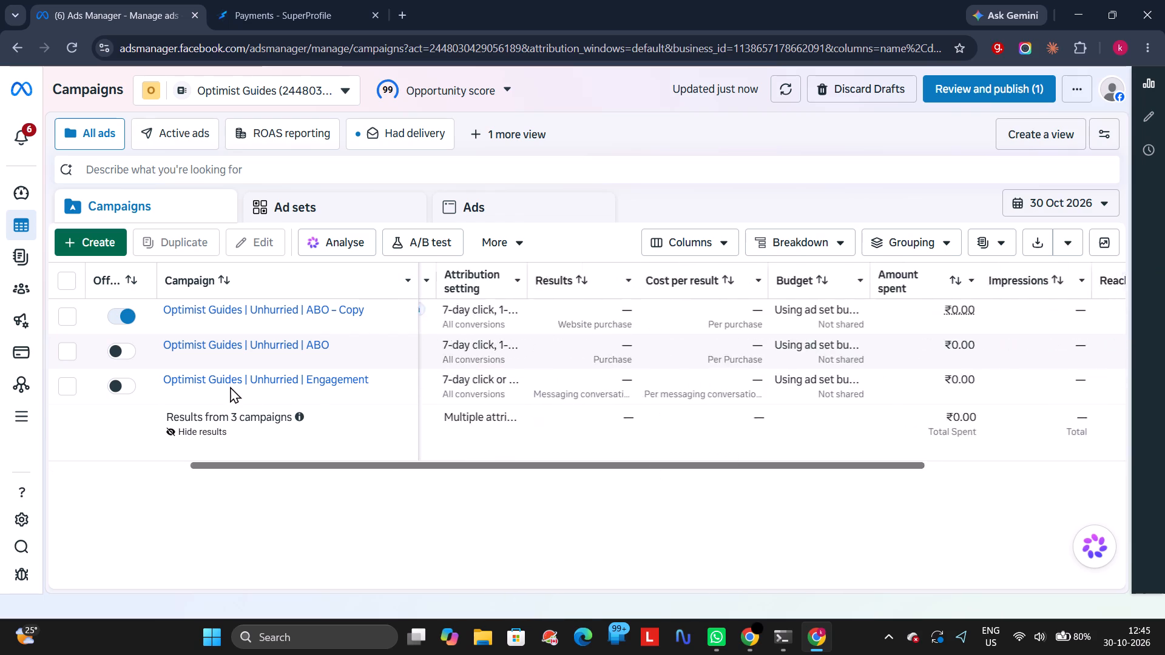
{"action": "left_click_drag", "start_coordinate": [230, 386], "coordinate": [0, 405]}
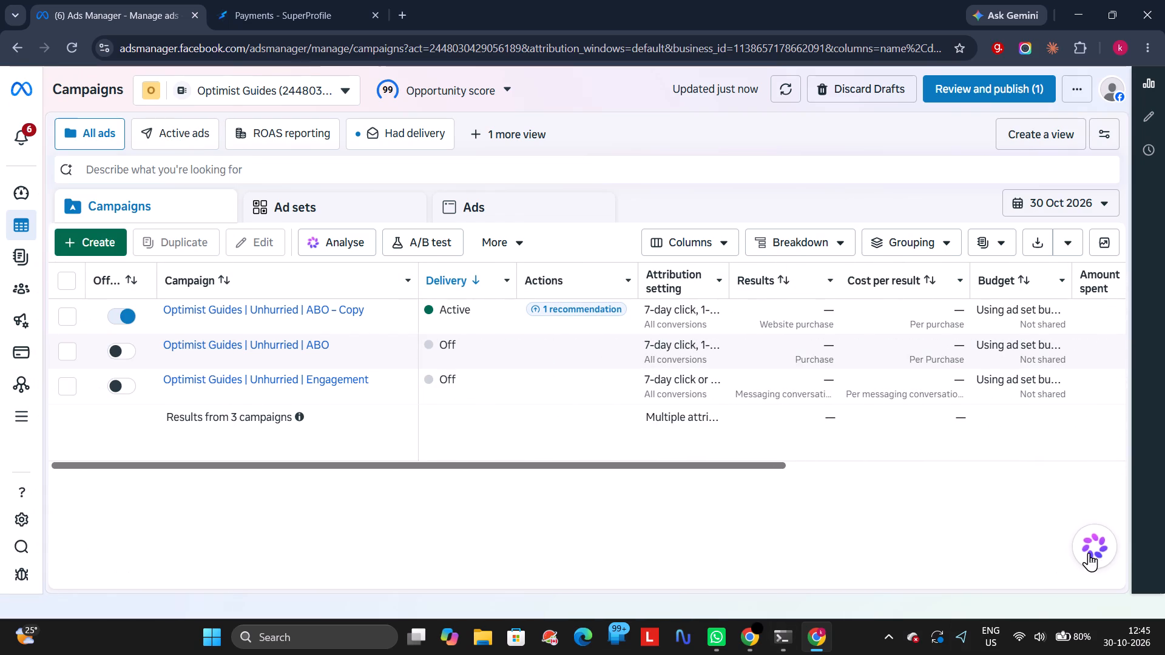
{"action": "left_click", "coordinate": [1089, 553]}
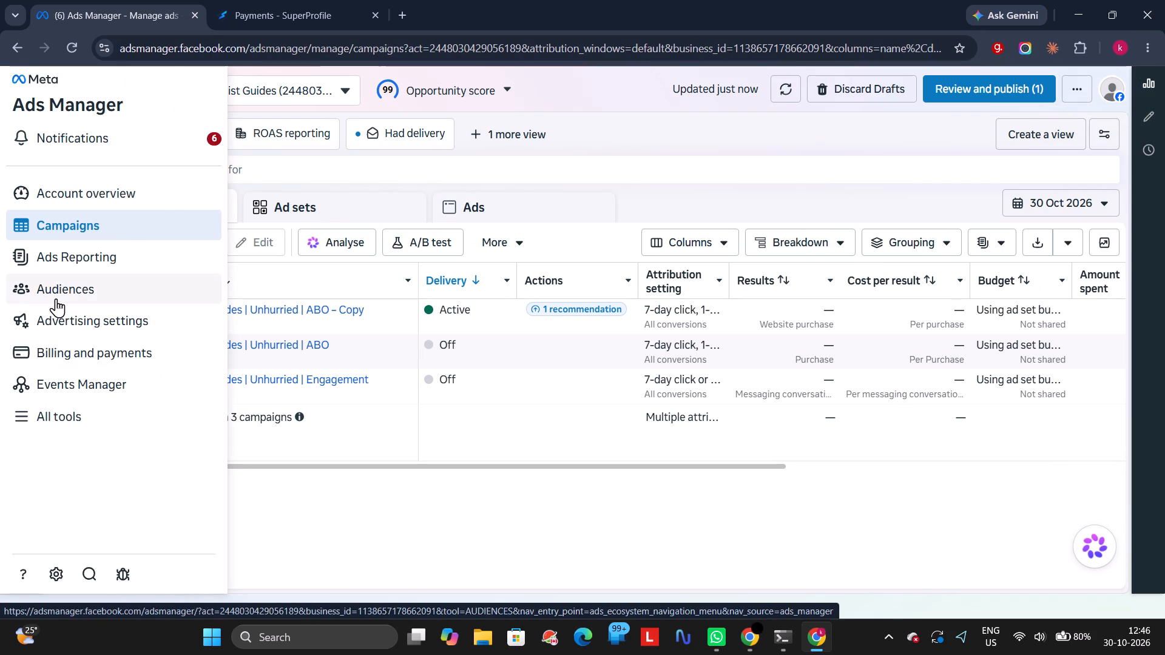
Filter the campaigns to 29 October 2026 only and examine their amount spent, impressions and reach.
{"action": "left_click", "coordinate": [1039, 200]}
{"action": "left_click", "coordinate": [885, 377]}
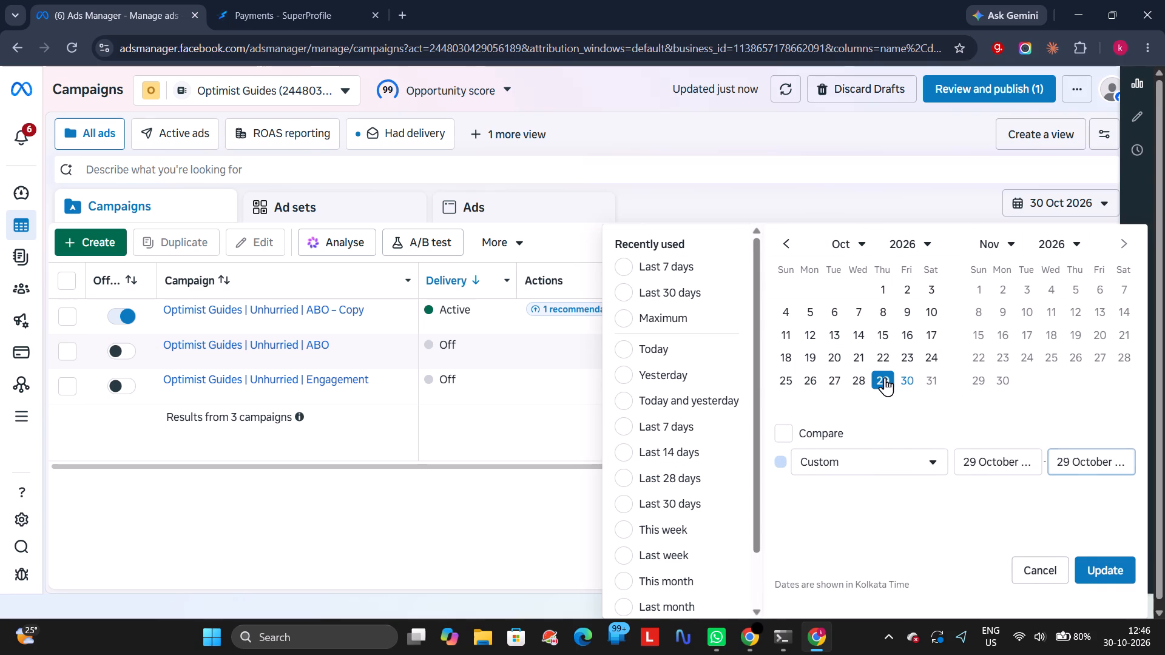
{"action": "left_click", "coordinate": [1113, 570]}
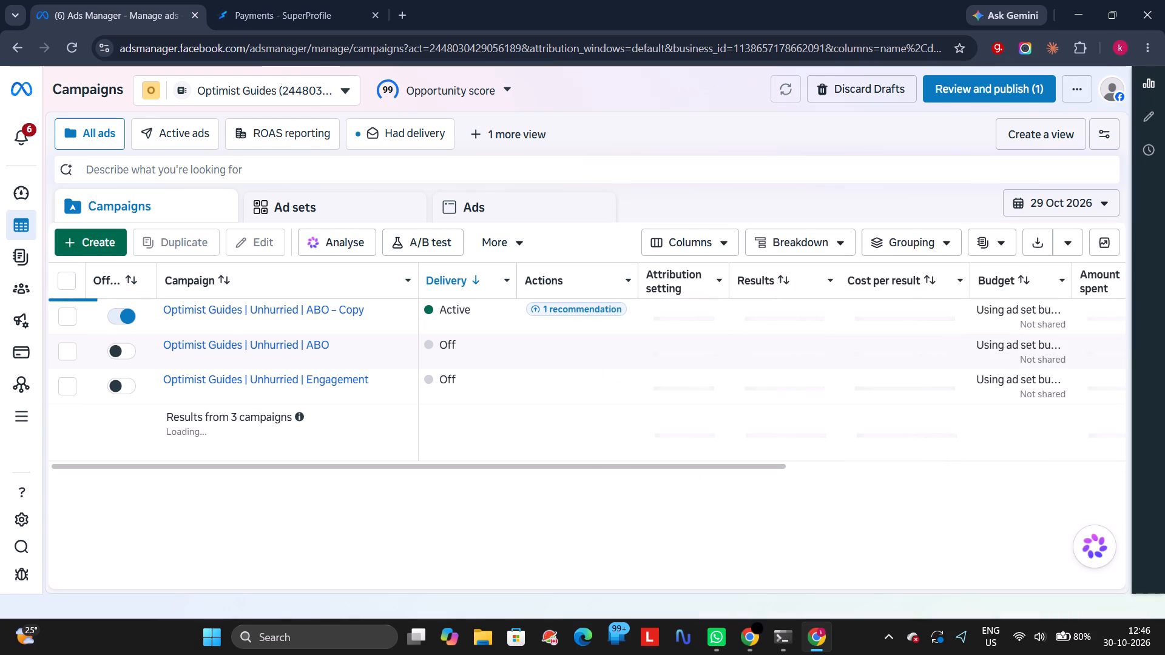
{"action": "left_click_drag", "start_coordinate": [714, 463], "coordinate": [1056, 473]}
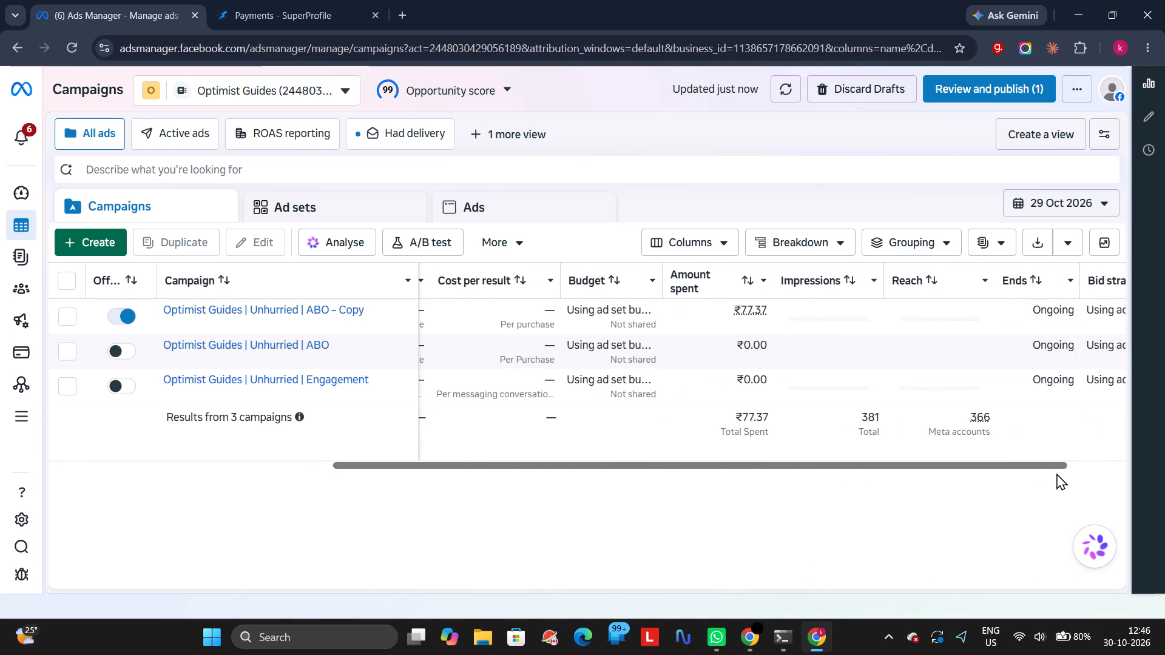
{"action": "left_click_drag", "start_coordinate": [1056, 473], "coordinate": [606, 519]}
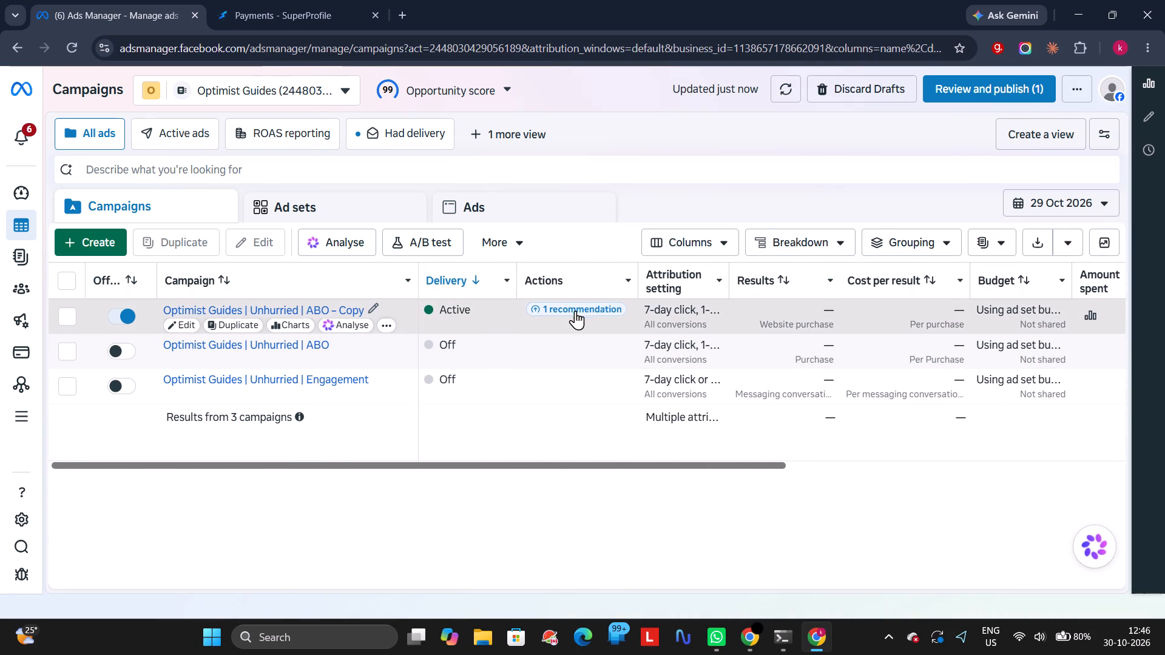
Open the recommendation for the active Optimist Guides | Unhurried | ABO – Copy campaign and get started on improving event match quality.
{"action": "left_click", "coordinate": [576, 309]}
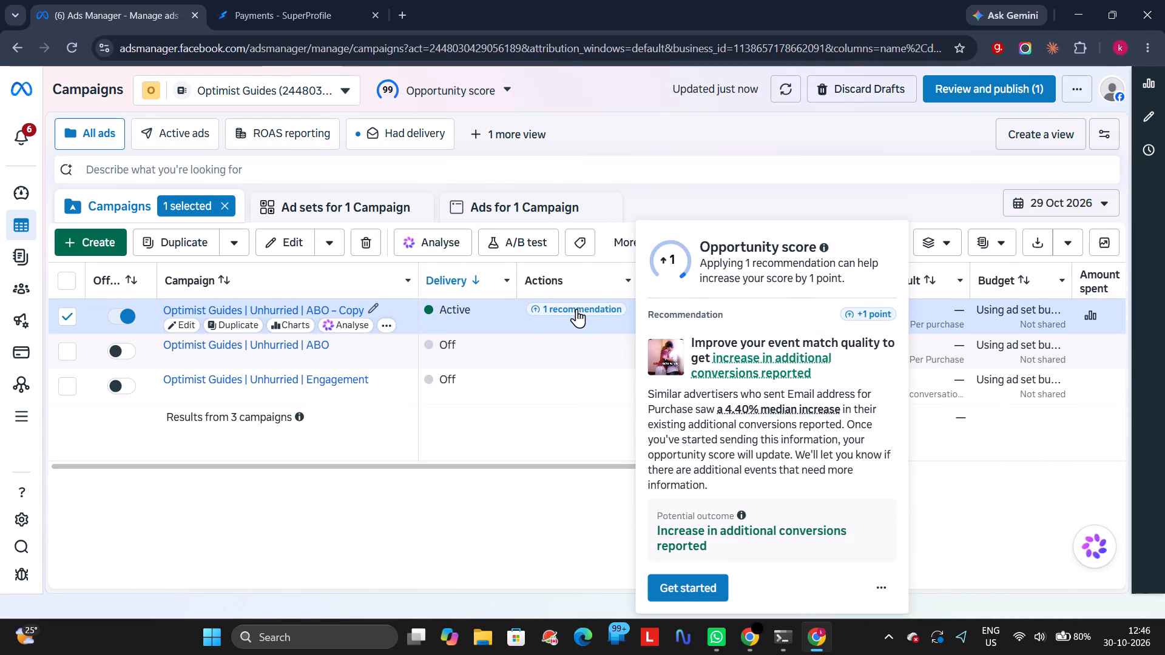
{"action": "left_click", "coordinate": [695, 591]}
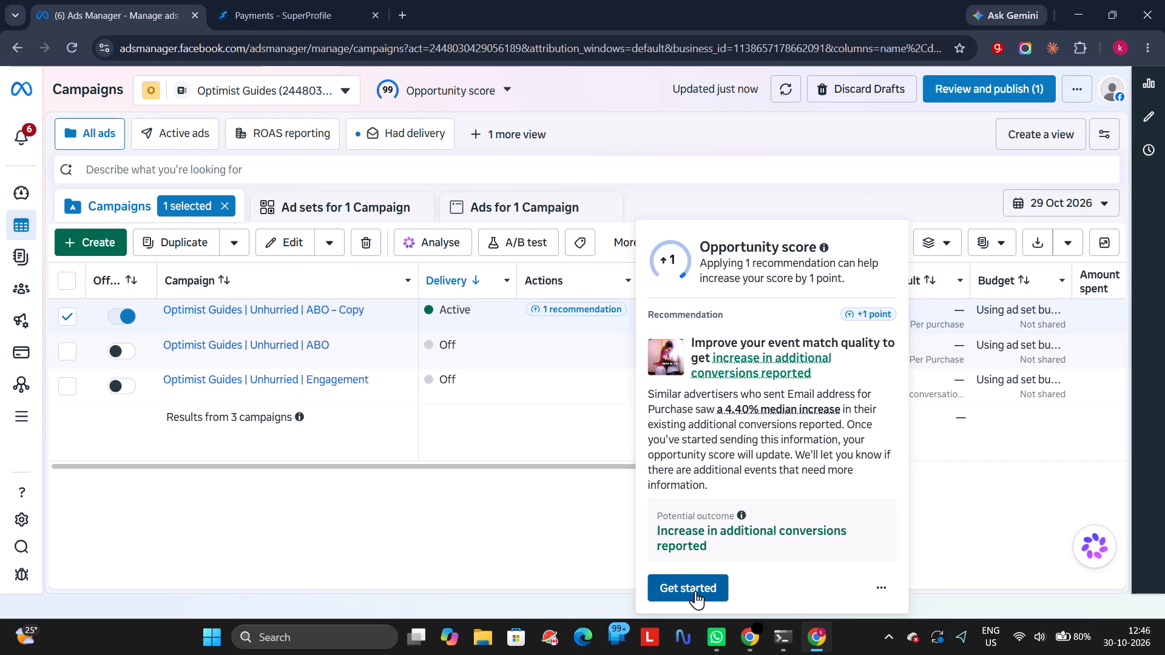
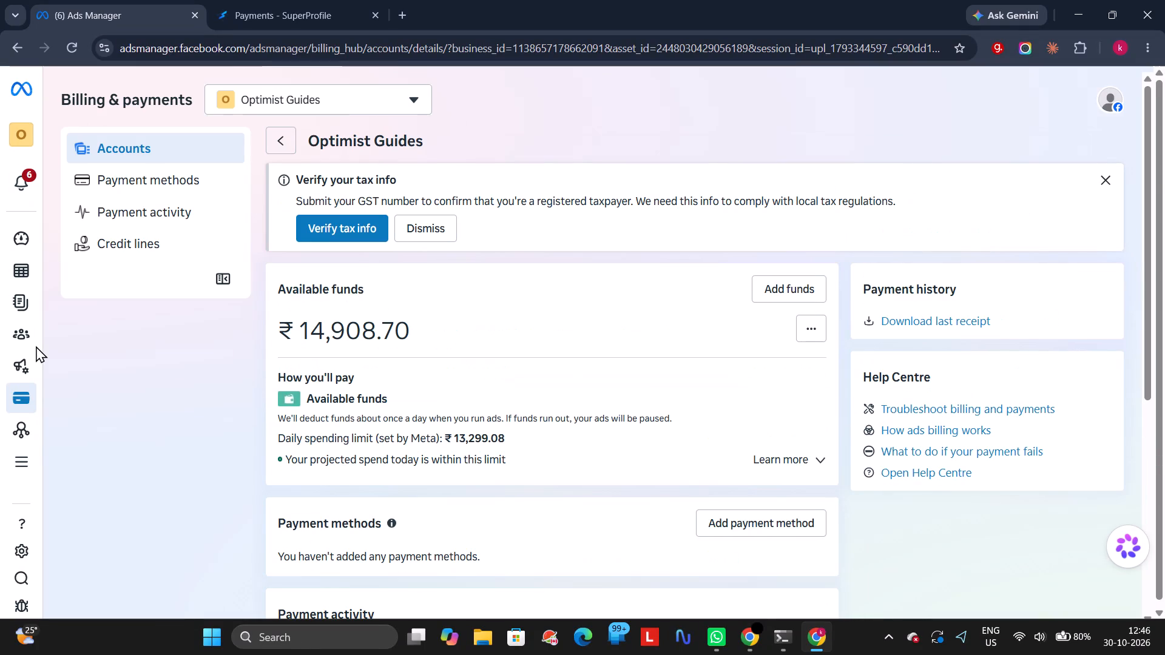
Turn off the active campaign Optimist Guides | Unhurried | ABO – Copy in the campaigns list and clear the campaign selection.
{"action": "left_click", "coordinate": [19, 267]}
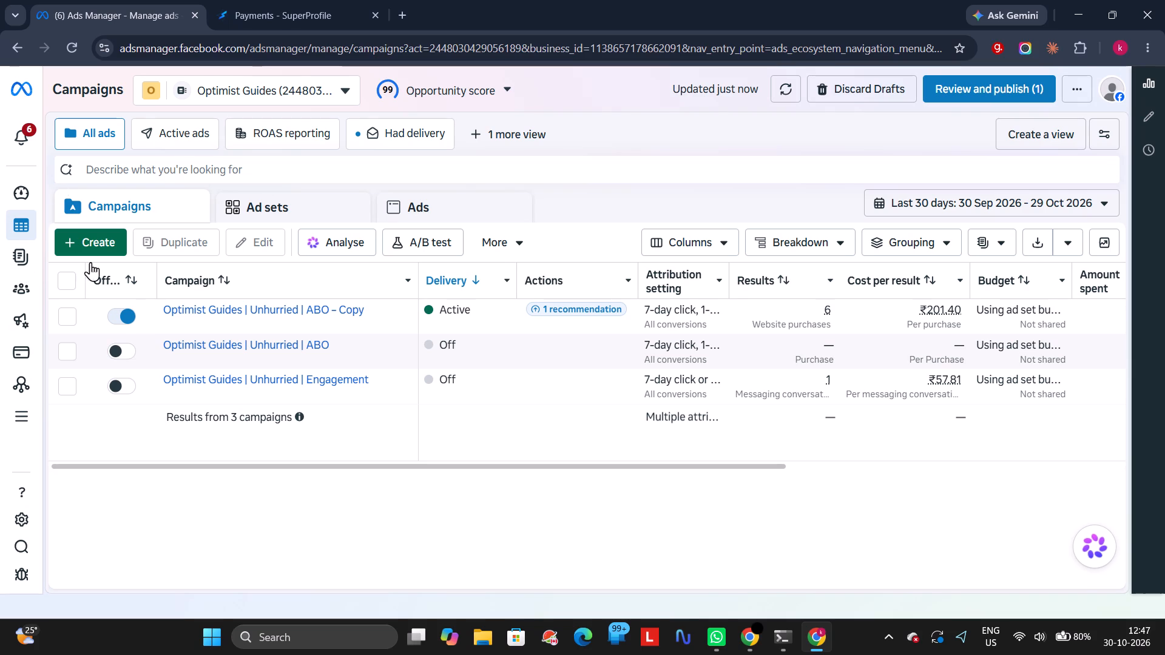
{"action": "left_click", "coordinate": [123, 312]}
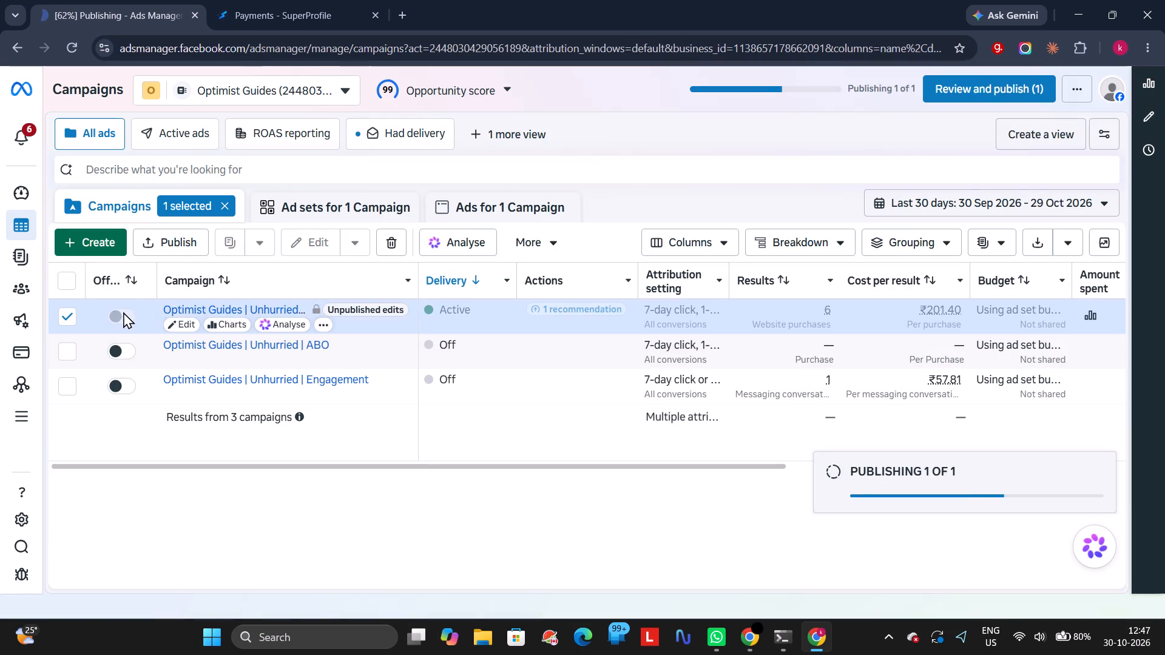
{"action": "left_click", "coordinate": [230, 213]}
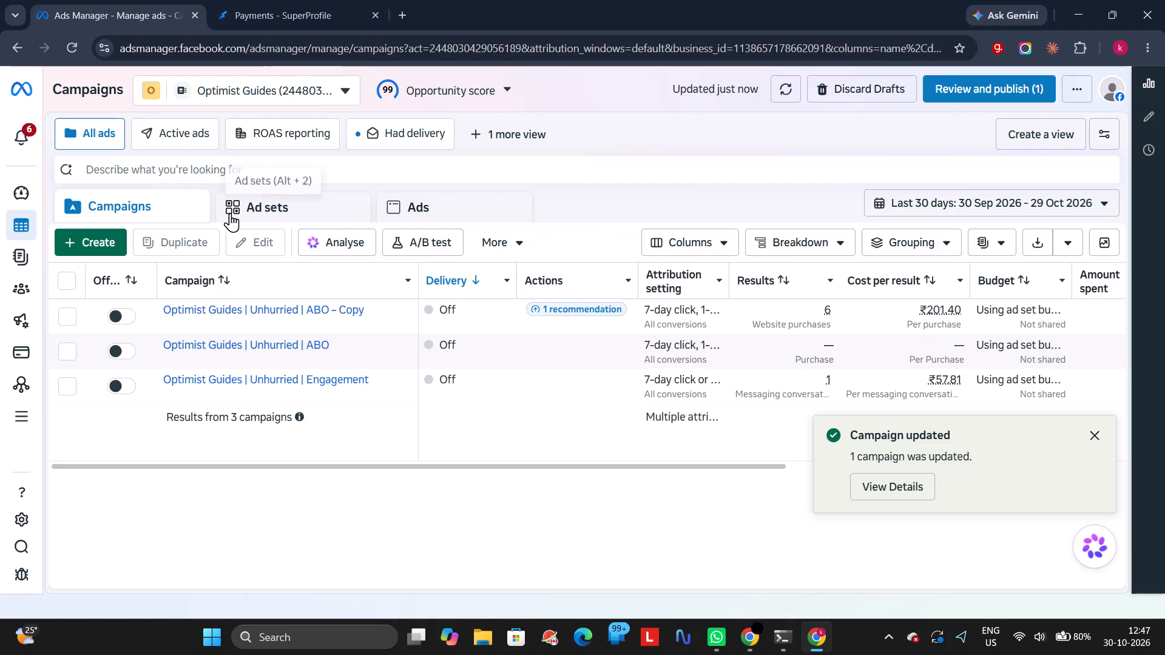
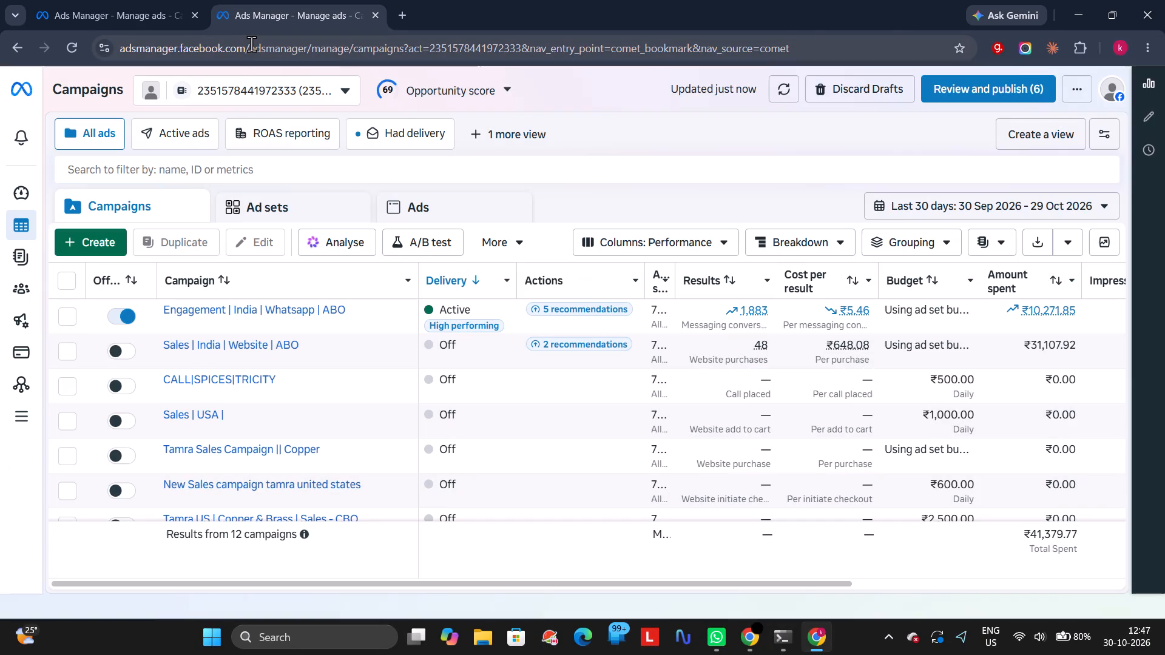
Switch to the Optimist Guides ad account.
{"action": "left_click", "coordinate": [254, 100]}
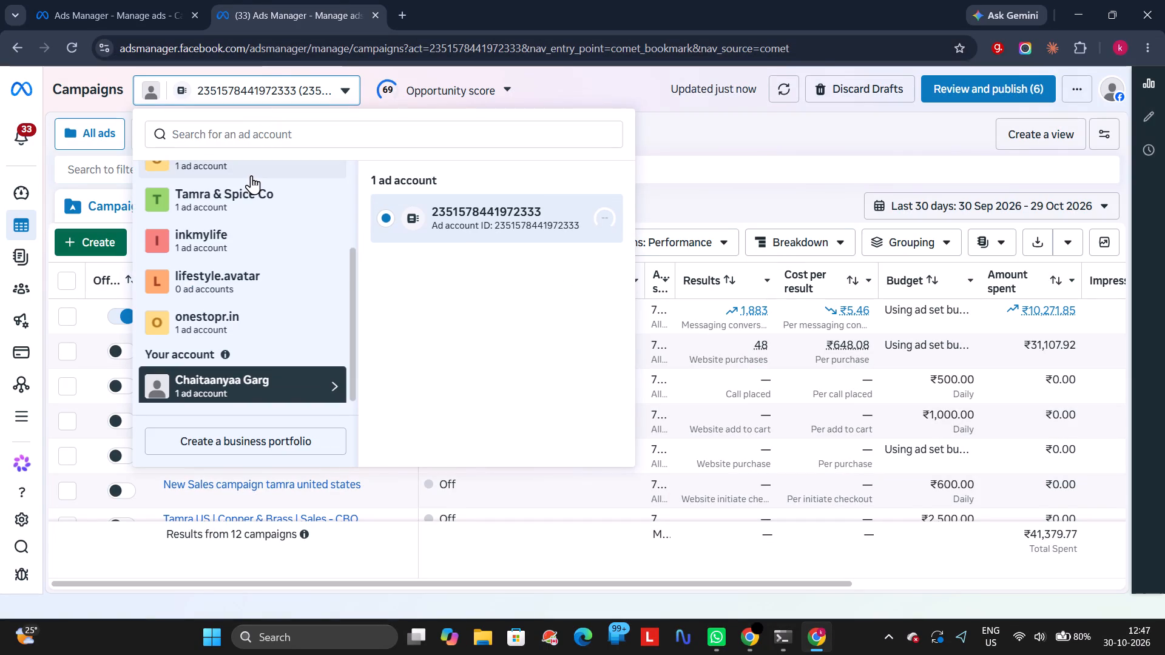
{"action": "left_click", "coordinate": [251, 175]}
{"action": "left_click", "coordinate": [472, 268]}
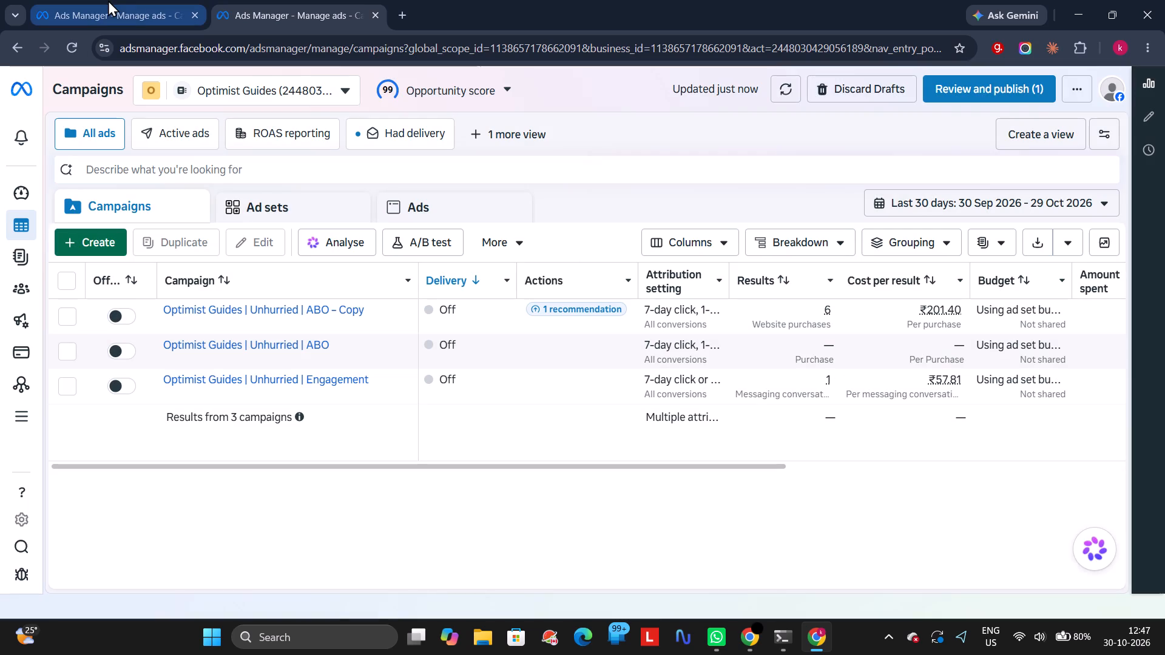
{"action": "left_click", "coordinate": [98, 238]}
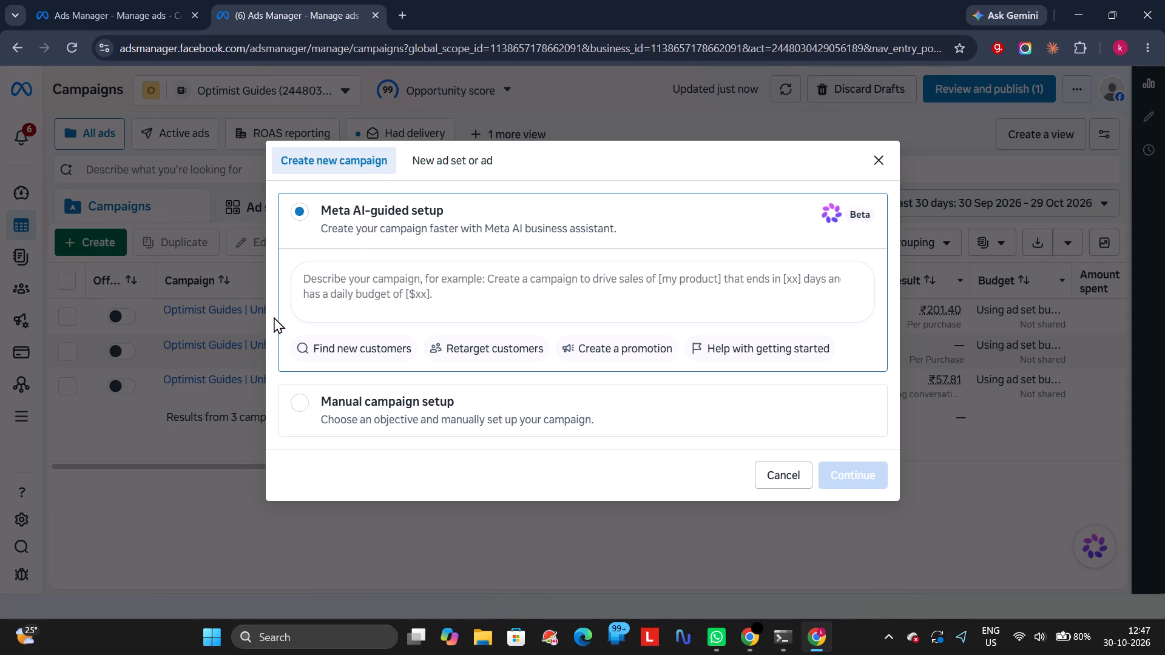
{"action": "left_click", "coordinate": [334, 412]}
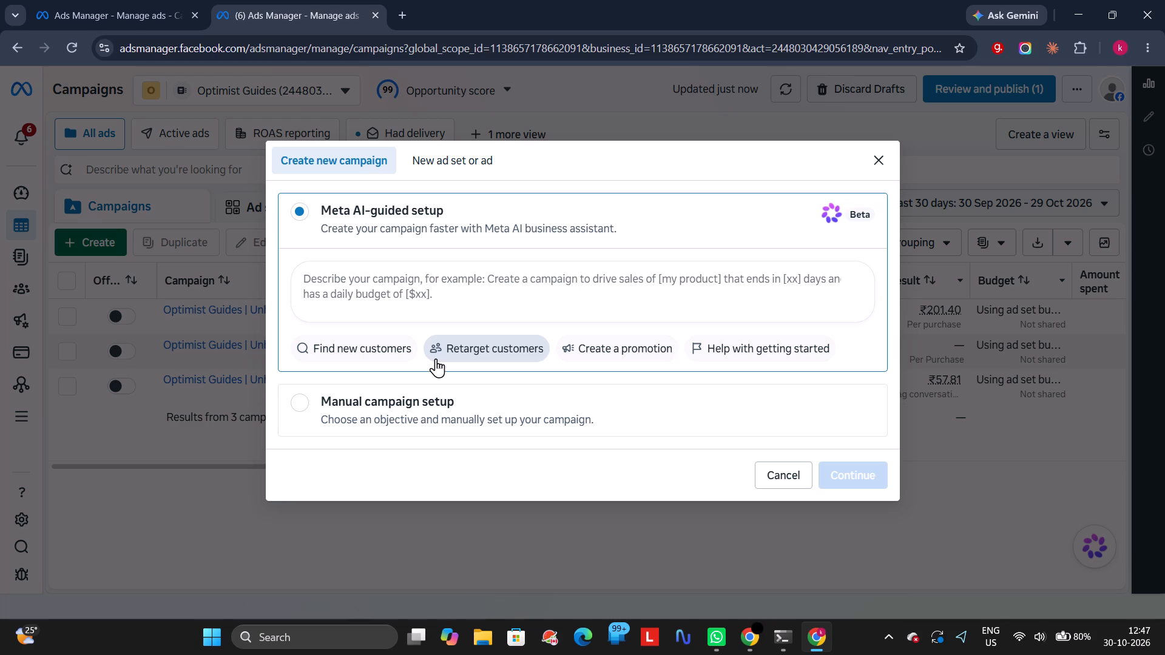
{"action": "left_click", "coordinate": [434, 406]}
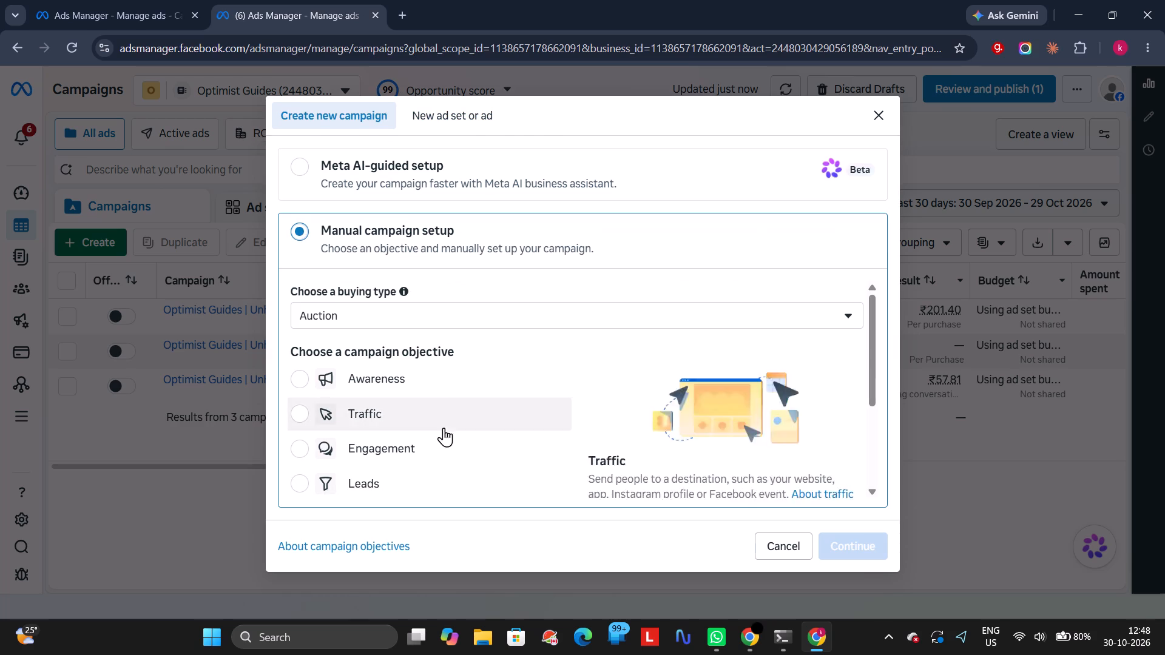
{"action": "left_click_drag", "start_coordinate": [872, 338], "coordinate": [893, 416]}
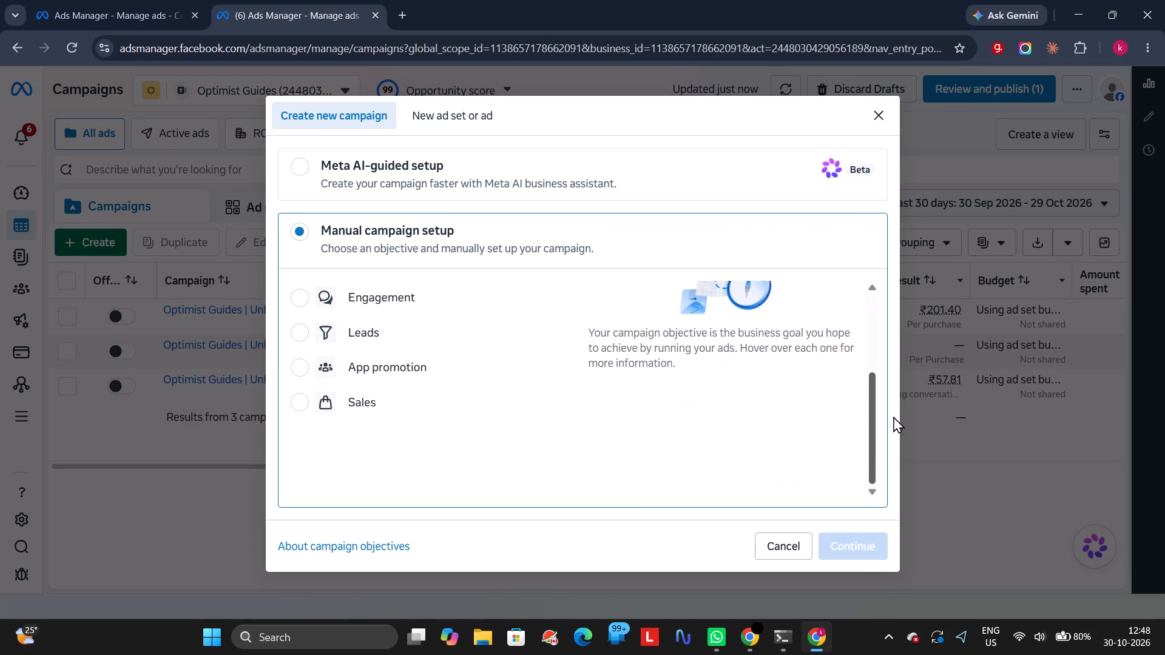
{"action": "left_click_drag", "start_coordinate": [893, 416], "coordinate": [895, 374]}
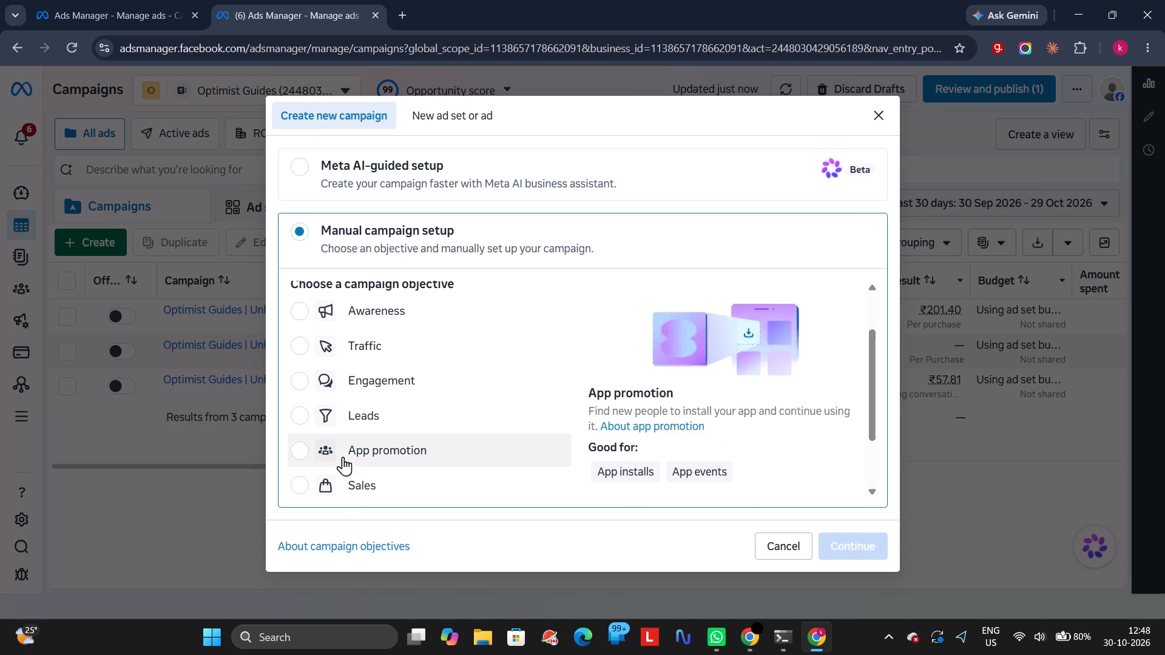
{"action": "left_click", "coordinate": [349, 494]}
{"action": "left_click", "coordinate": [828, 545]}
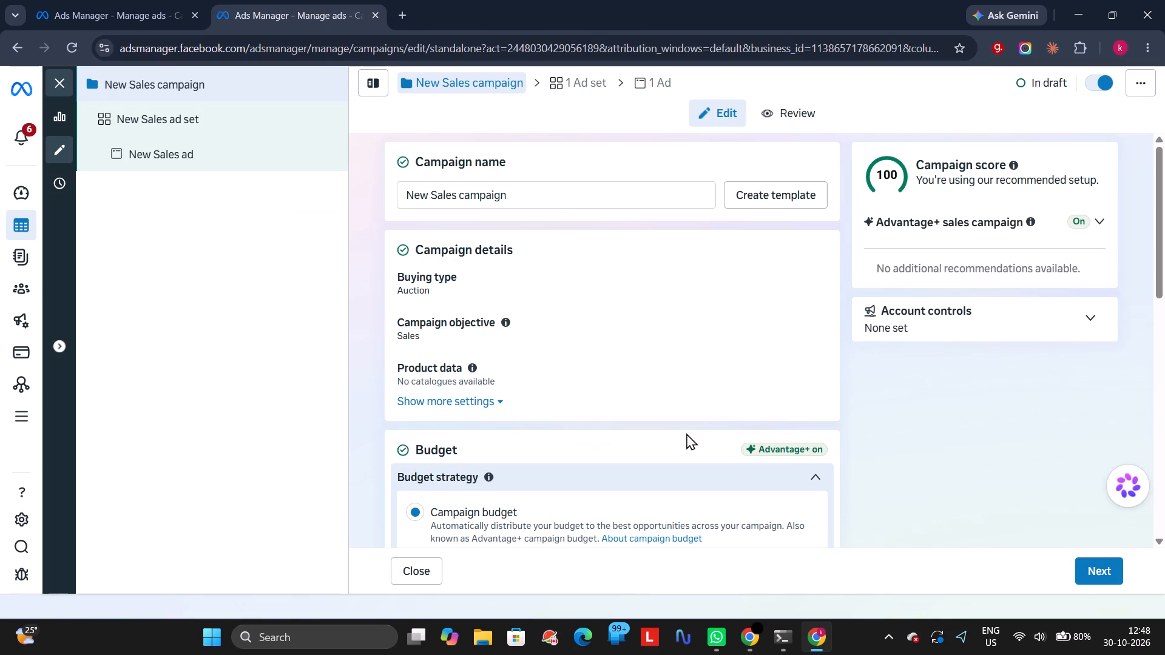
Name the new campaign Optimist Guides | Unhurried | ABO 1, based on the name copied from the existing ABO – Copy campaign.
{"action": "left_click", "coordinate": [64, 0]}
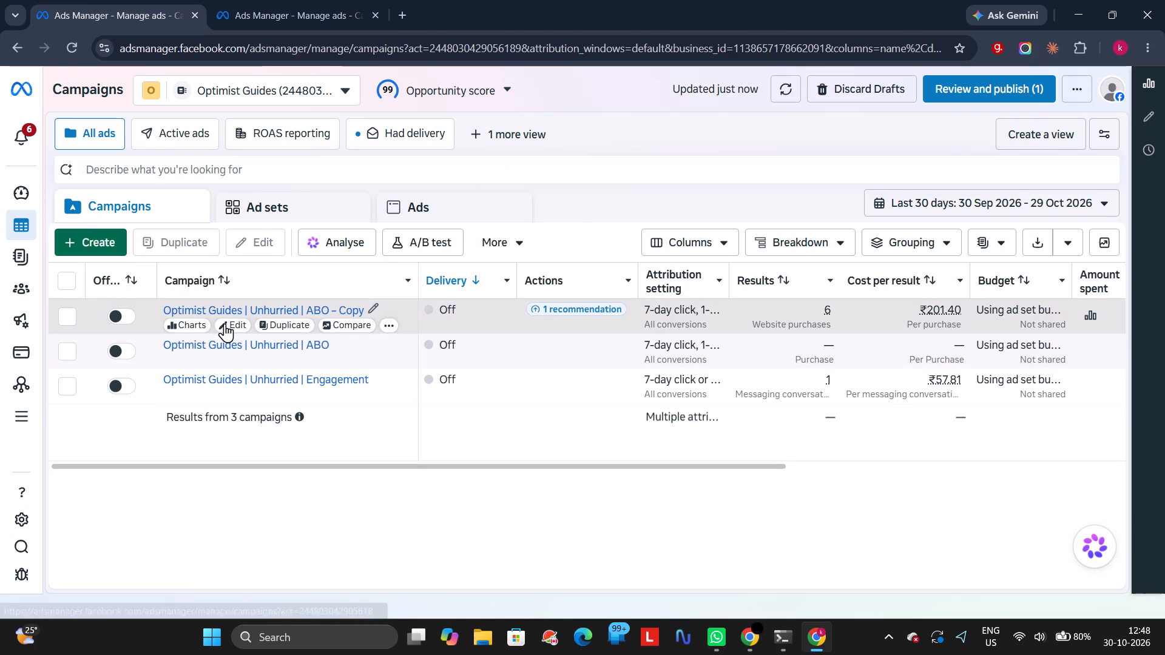
{"action": "left_click", "coordinate": [225, 323]}
{"action": "left_click", "coordinate": [492, 185]}
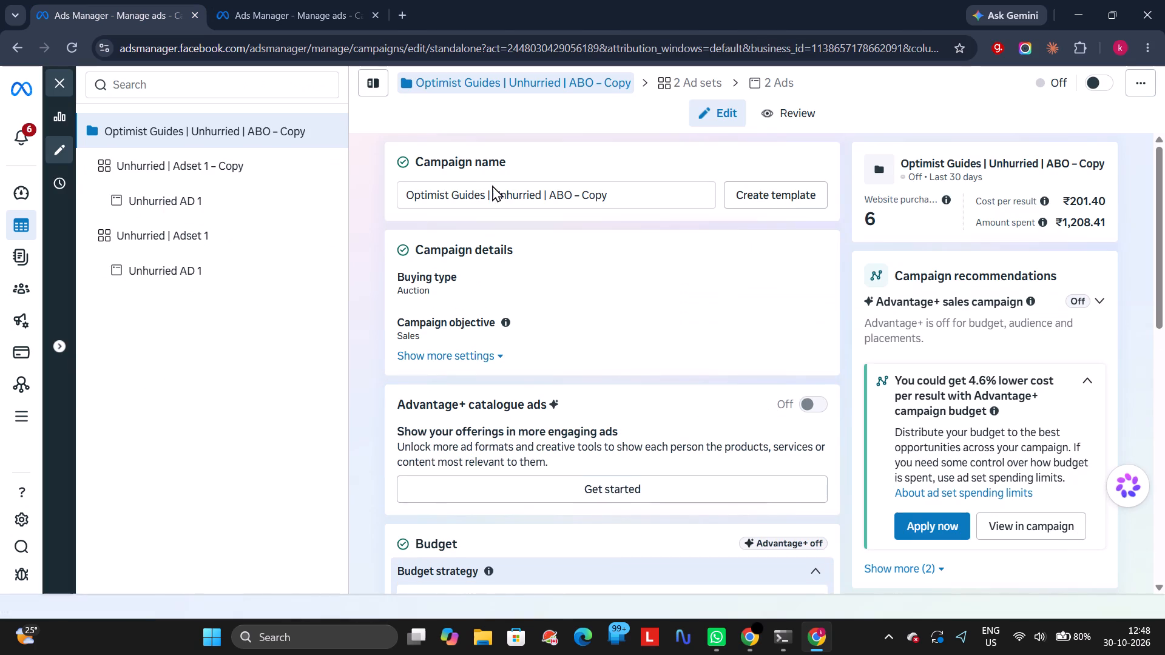
{"action": "triple_click", "coordinate": [482, 190]}
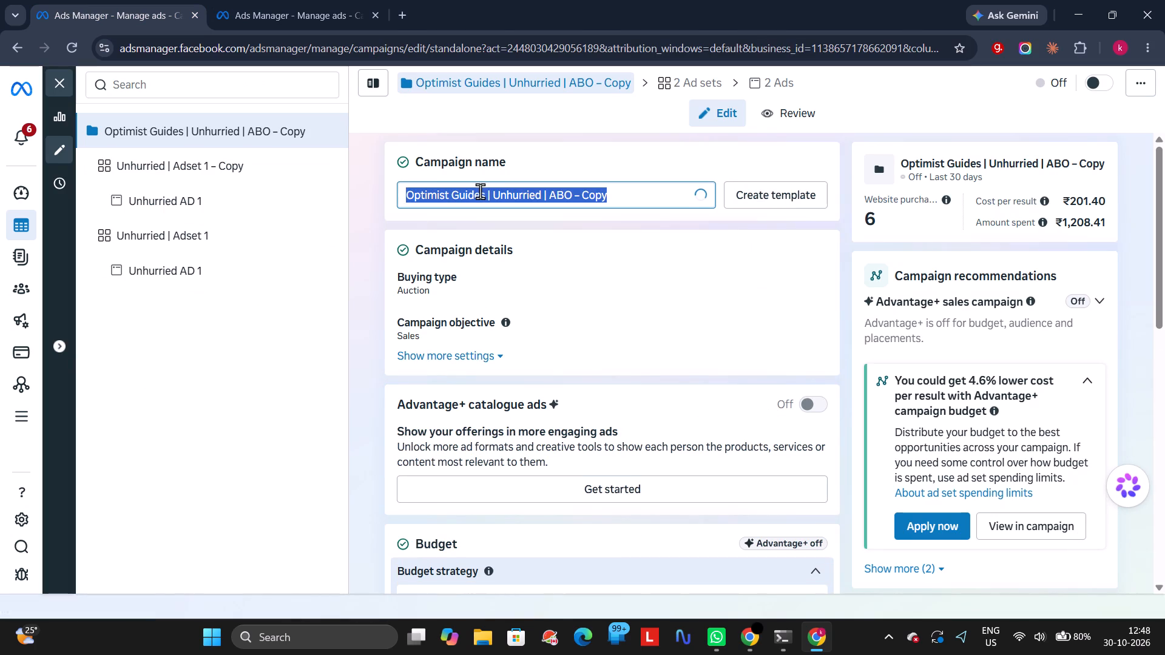
{"action": "key", "text": "ctrl+c"}
{"action": "left_click", "coordinate": [385, 0]}
{"action": "triple_click", "coordinate": [478, 196]}
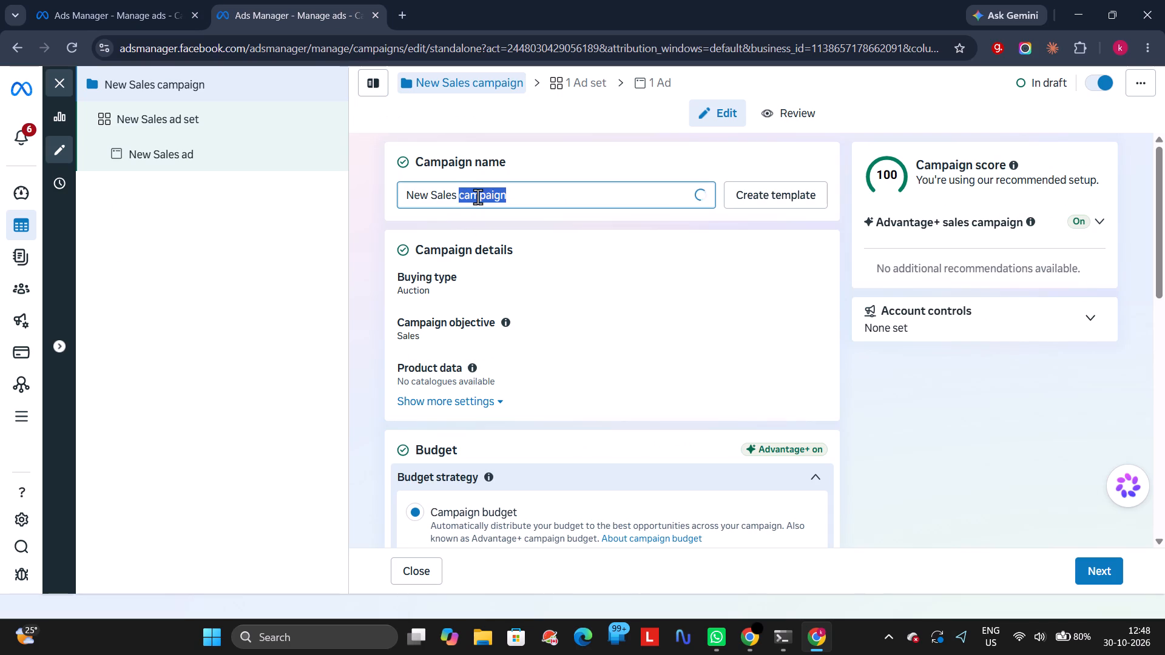
{"action": "key", "text": "ctrl+v"}
{"action": "double_click", "coordinate": [592, 196]}
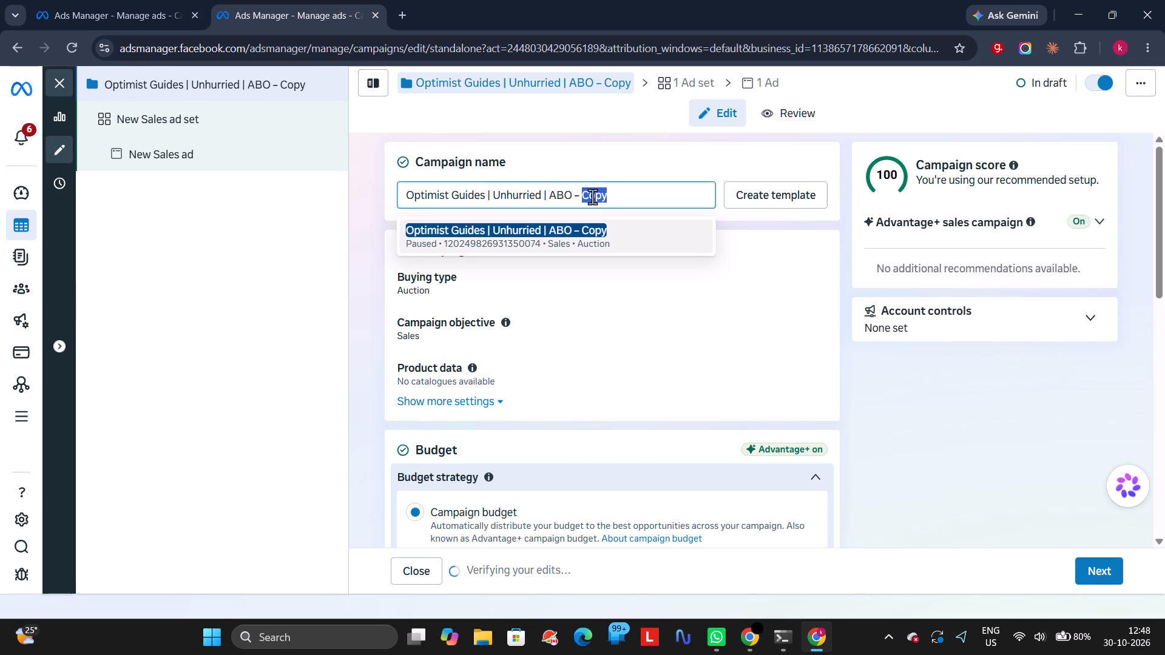
{"action": "key", "text": "BackSpace"}
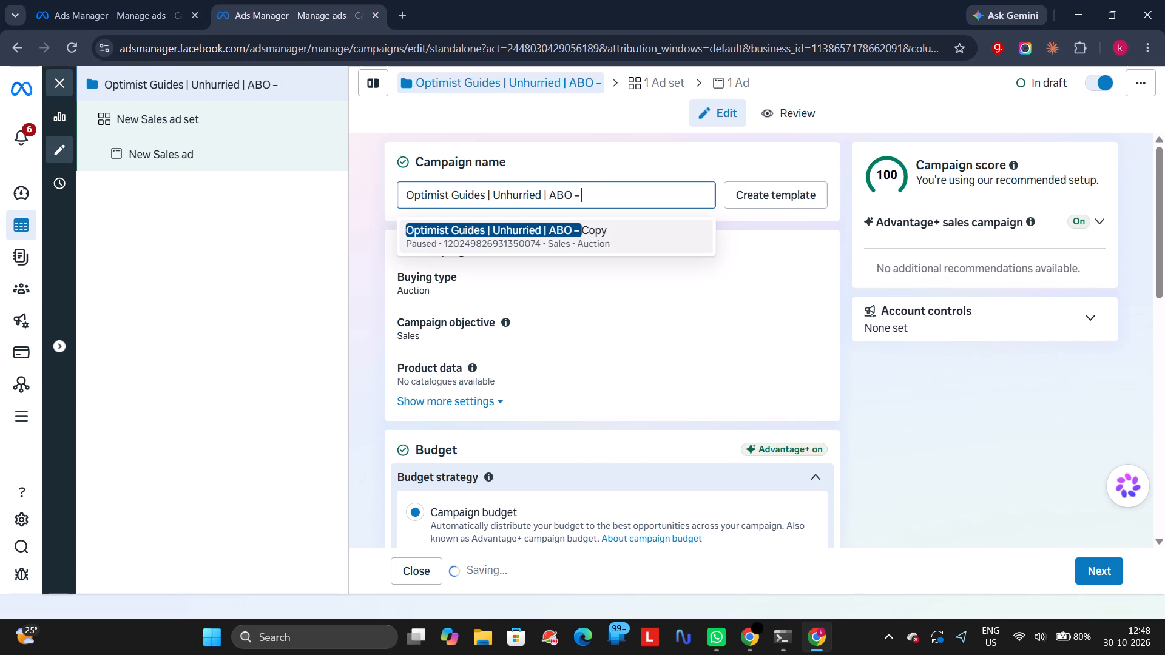
{"action": "key", "text": "BackSpace"}
{"action": "key", "text": "BackSpace"}
{"action": "key", "text": "BackSpace"}
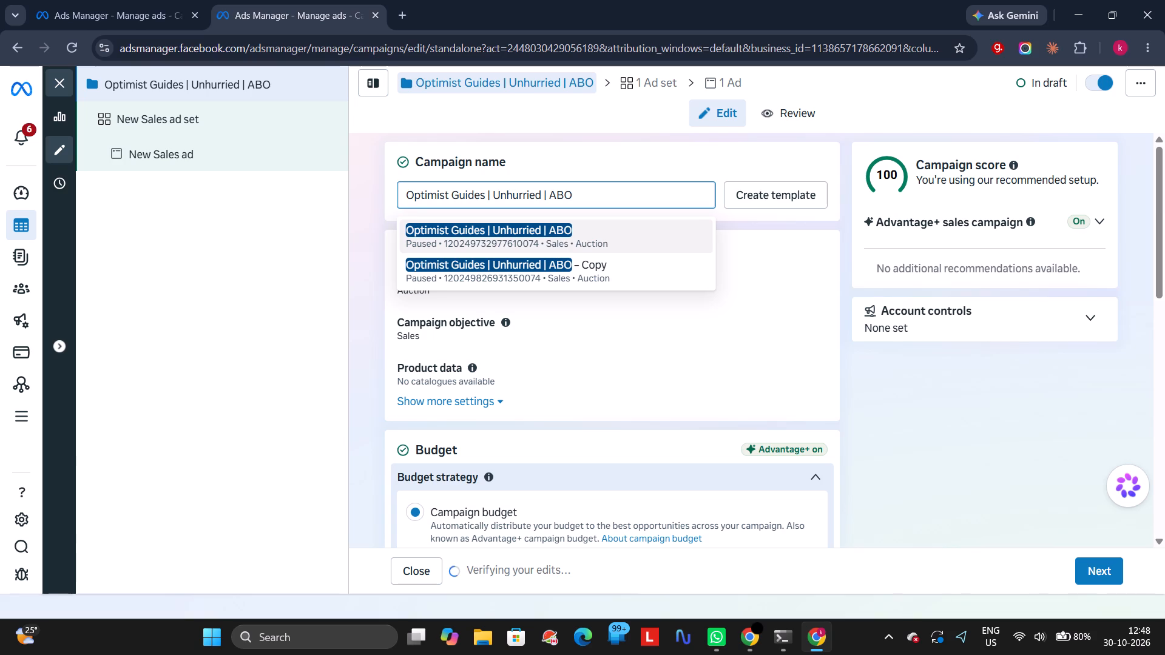
{"action": "key", "text": "space"}
{"action": "type", "text": "1"}
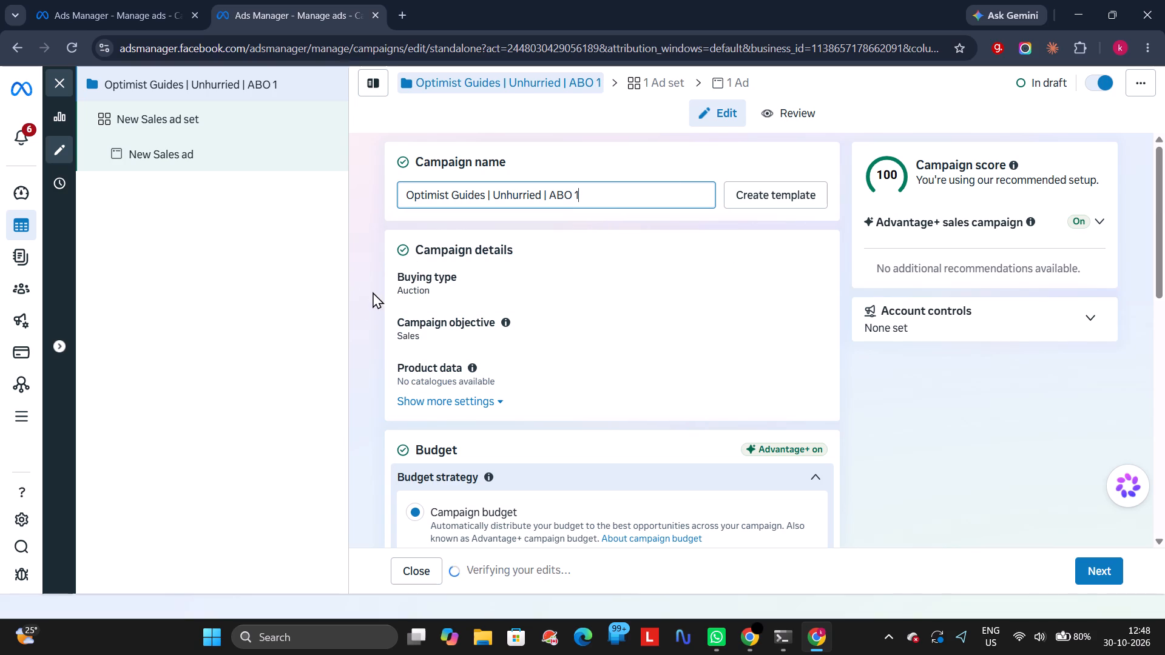
{"action": "left_click", "coordinate": [364, 301]}
Set the campaign's budget strategy to Ad set budget, turn off sharing up to 20% with other ad sets, and continue to the ad set.
{"action": "scroll", "coordinate": [364, 301], "scroll_direction": "down", "scroll_amount": 3}
{"action": "left_click", "coordinate": [473, 311]}
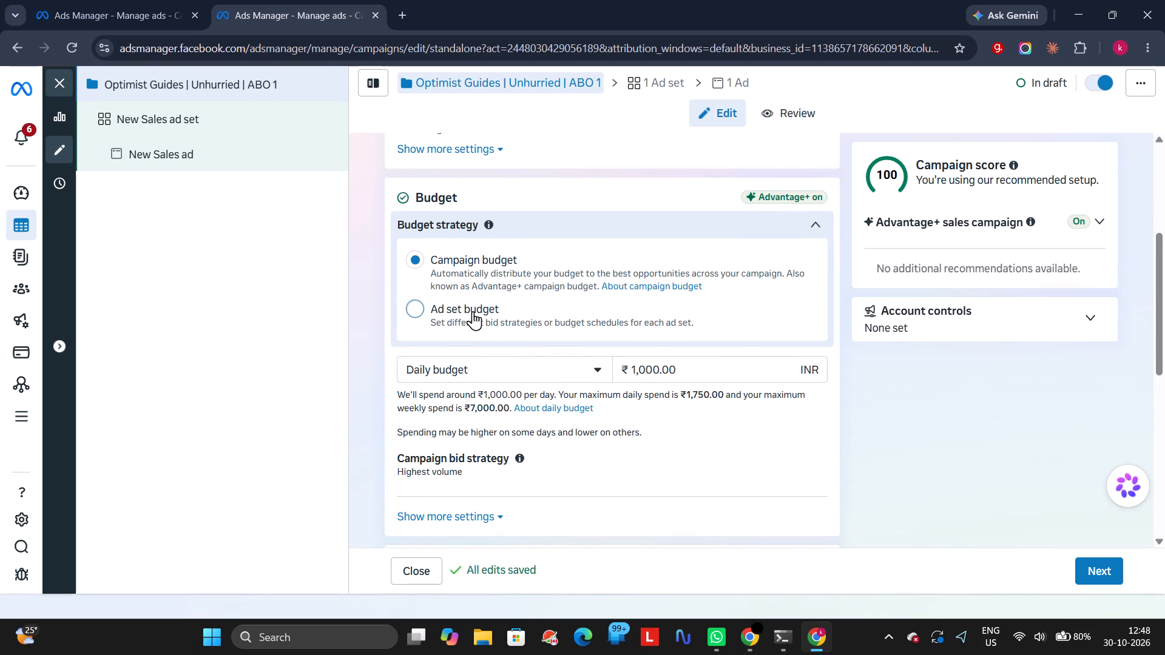
{"action": "left_click", "coordinate": [447, 370]}
{"action": "left_click", "coordinate": [443, 368]}
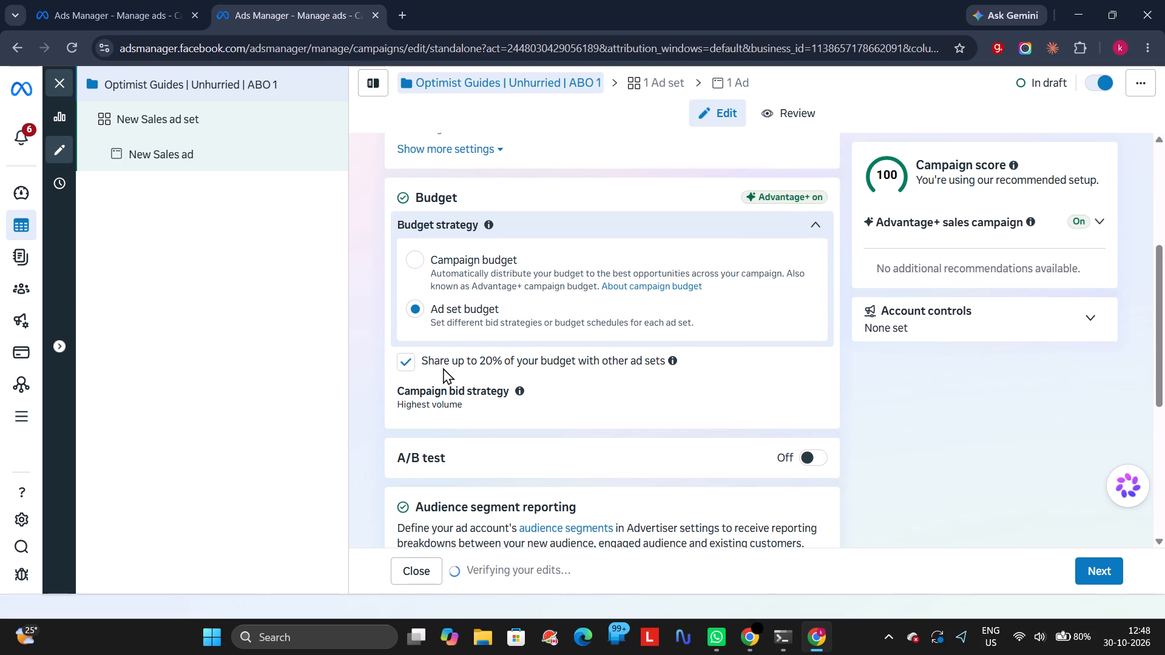
{"action": "left_click", "coordinate": [408, 366]}
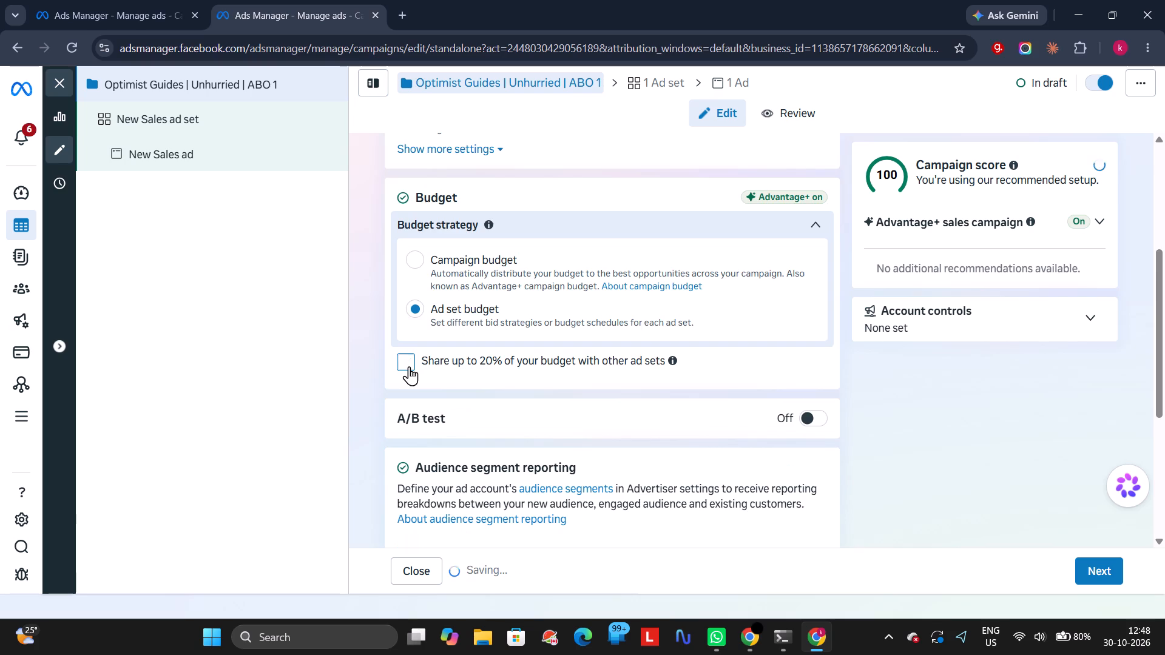
{"action": "scroll", "coordinate": [409, 366], "scroll_direction": "down", "scroll_amount": 9}
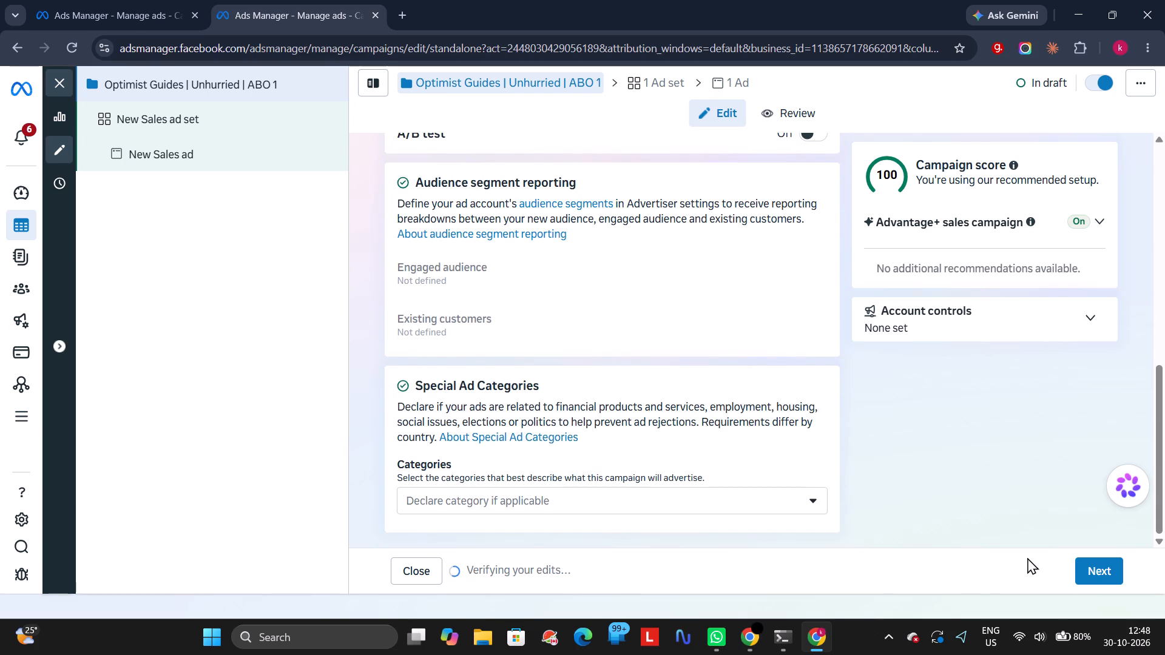
{"action": "left_click", "coordinate": [1105, 567]}
Name the new ad set Unhurried | Adset 1-1, based on the name copied from the old campaign's Unhurried | Adset 1 – Copy.
{"action": "left_click", "coordinate": [107, 0]}
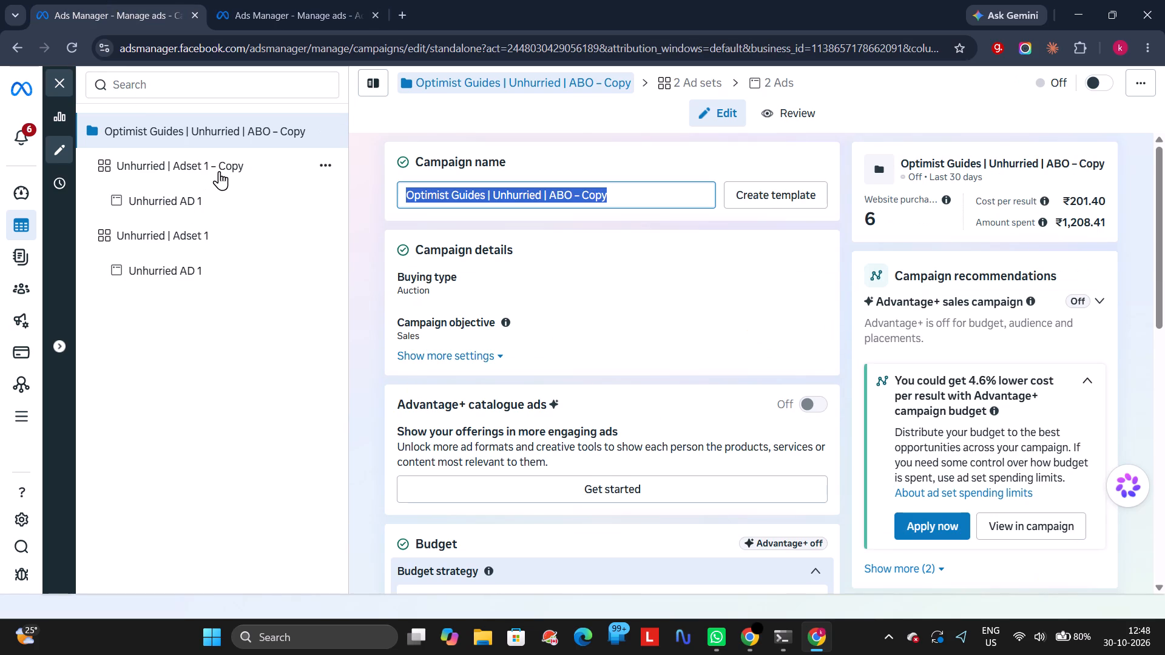
{"action": "left_click", "coordinate": [219, 171]}
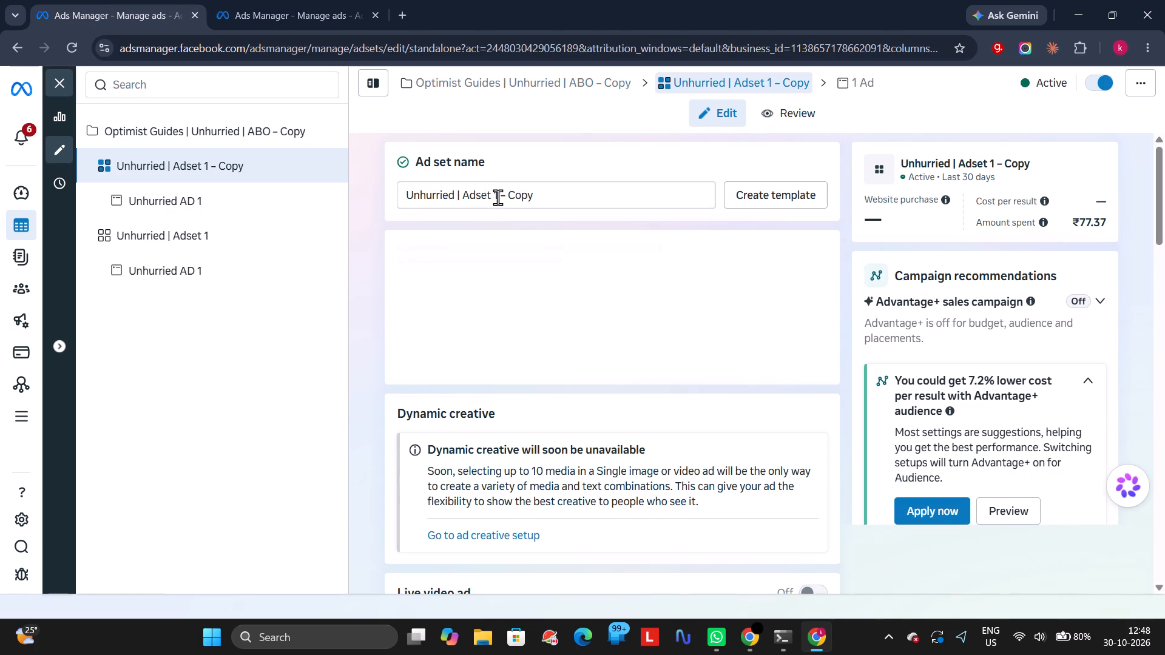
{"action": "left_click_drag", "start_coordinate": [498, 198], "coordinate": [481, 200]}
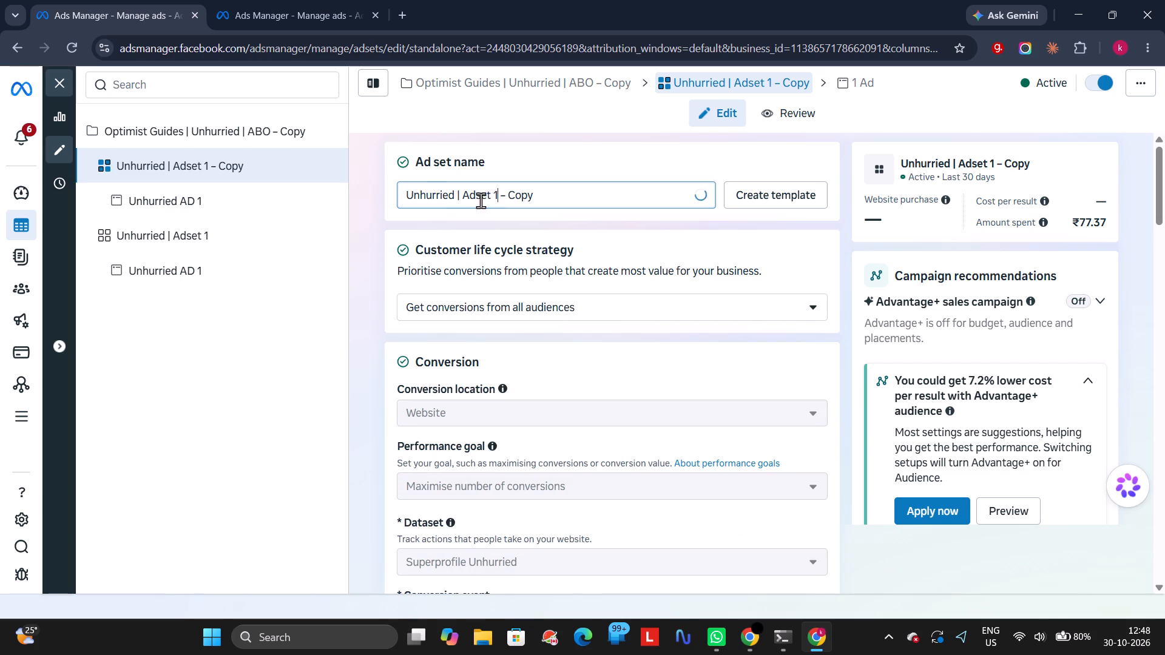
{"action": "left_click_drag", "start_coordinate": [481, 200], "coordinate": [358, 183]}
{"action": "key", "text": "ctrl+c"}
{"action": "left_click", "coordinate": [323, 0]}
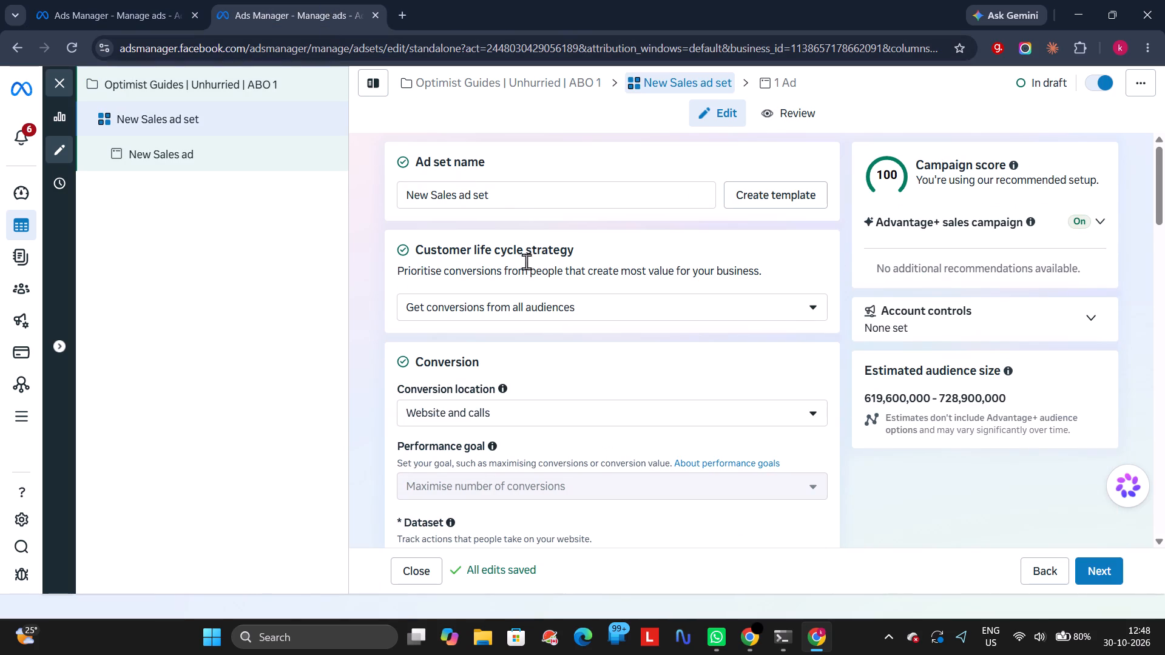
{"action": "triple_click", "coordinate": [451, 197]}
{"action": "key", "text": "ctrl+v"}
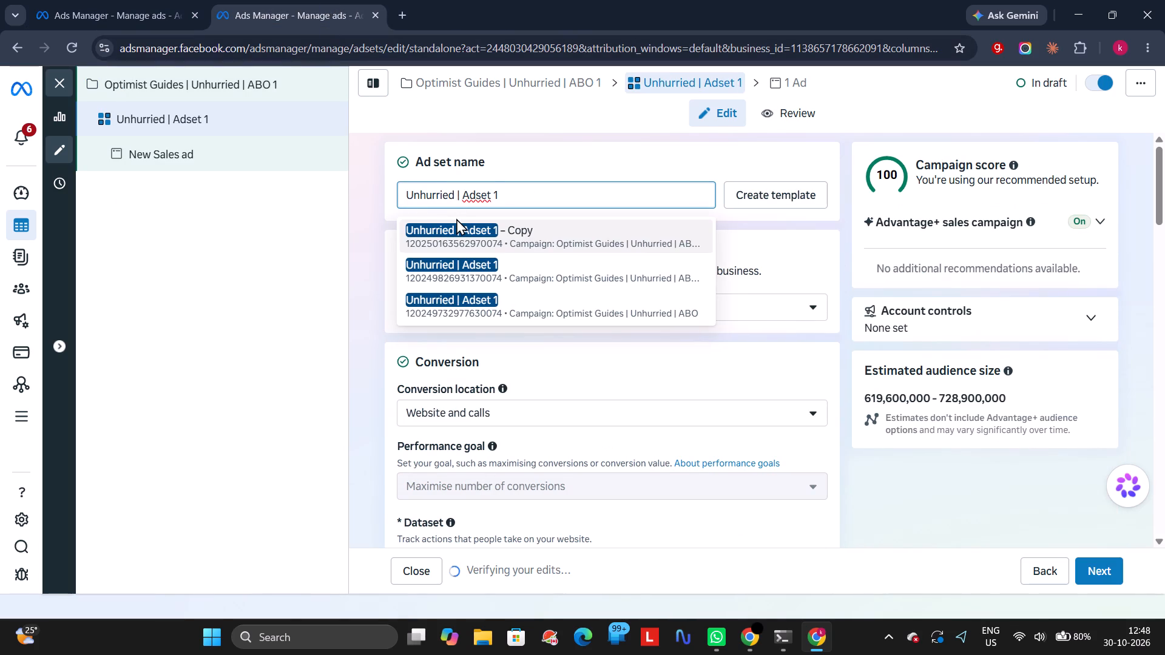
{"action": "type", "text": "-1"}
{"action": "left_click", "coordinate": [449, 309]}
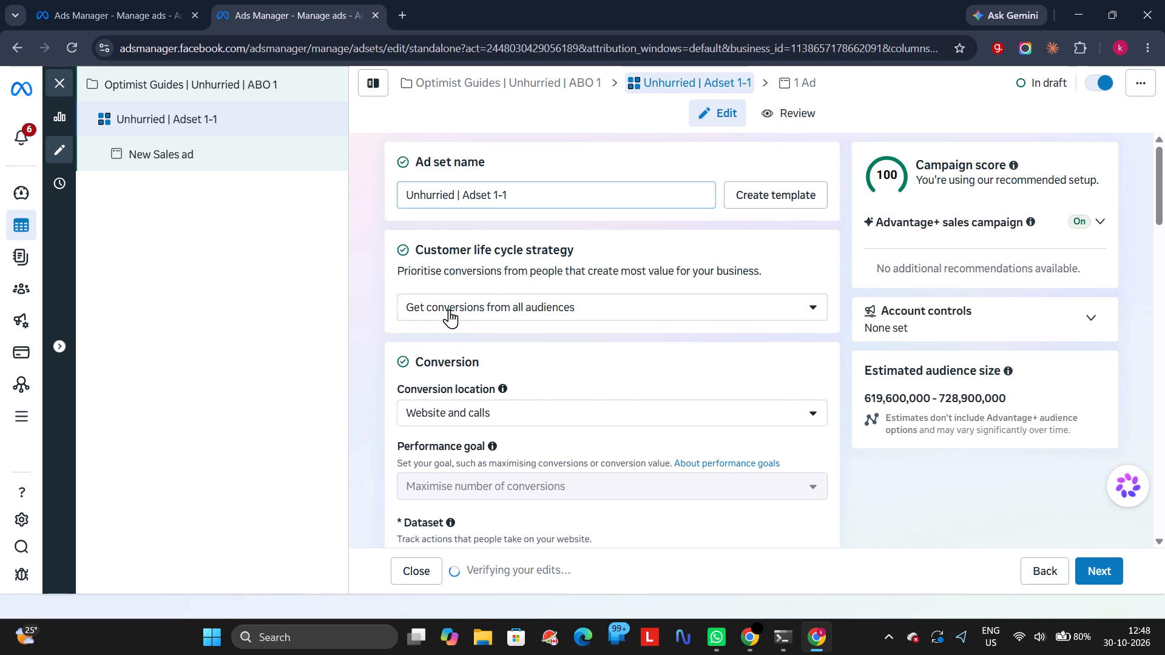
{"action": "left_click", "coordinate": [353, 384]}
Set the ad set's dataset to Superprofile Unhurried and its conversion event to Purchase.
{"action": "scroll", "coordinate": [354, 384], "scroll_direction": "down", "scroll_amount": 1}
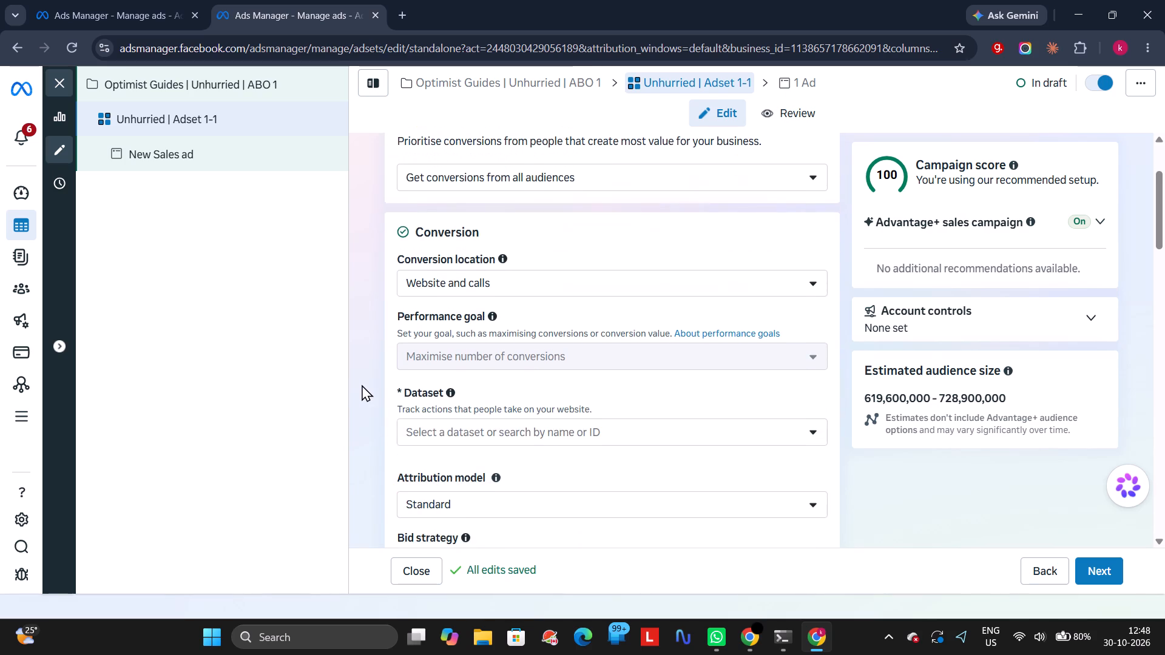
{"action": "scroll", "coordinate": [362, 385], "scroll_direction": "down", "scroll_amount": 1}
{"action": "scroll", "coordinate": [577, 299], "scroll_direction": "down", "scroll_amount": 2}
{"action": "left_click", "coordinate": [602, 324]}
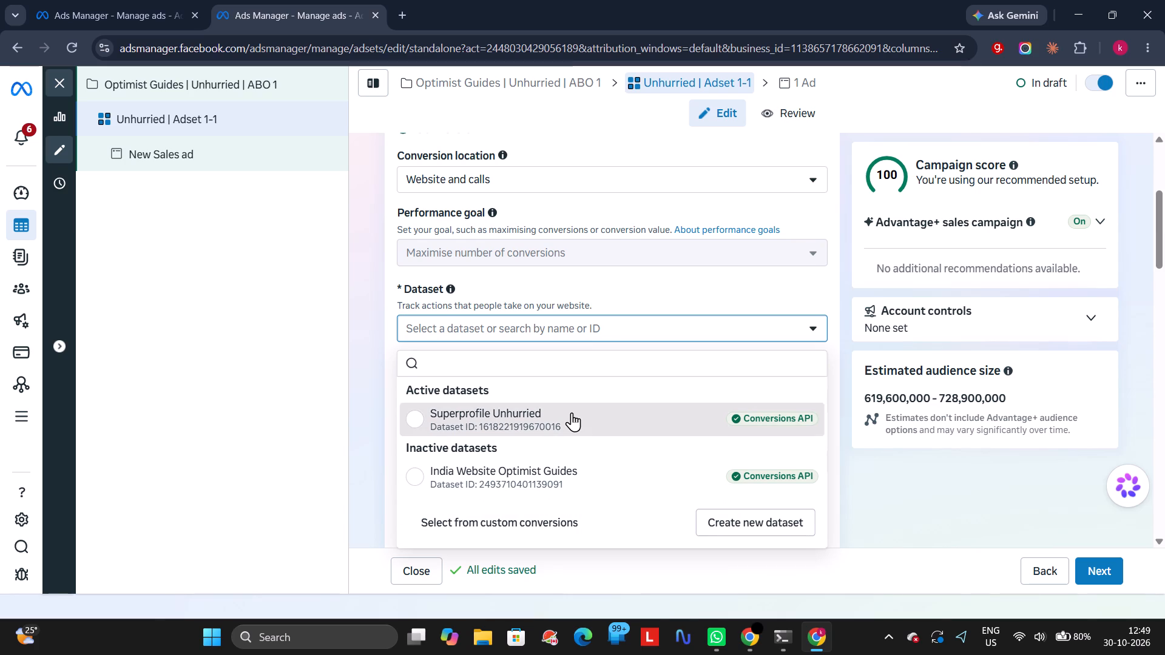
{"action": "left_click", "coordinate": [555, 400]}
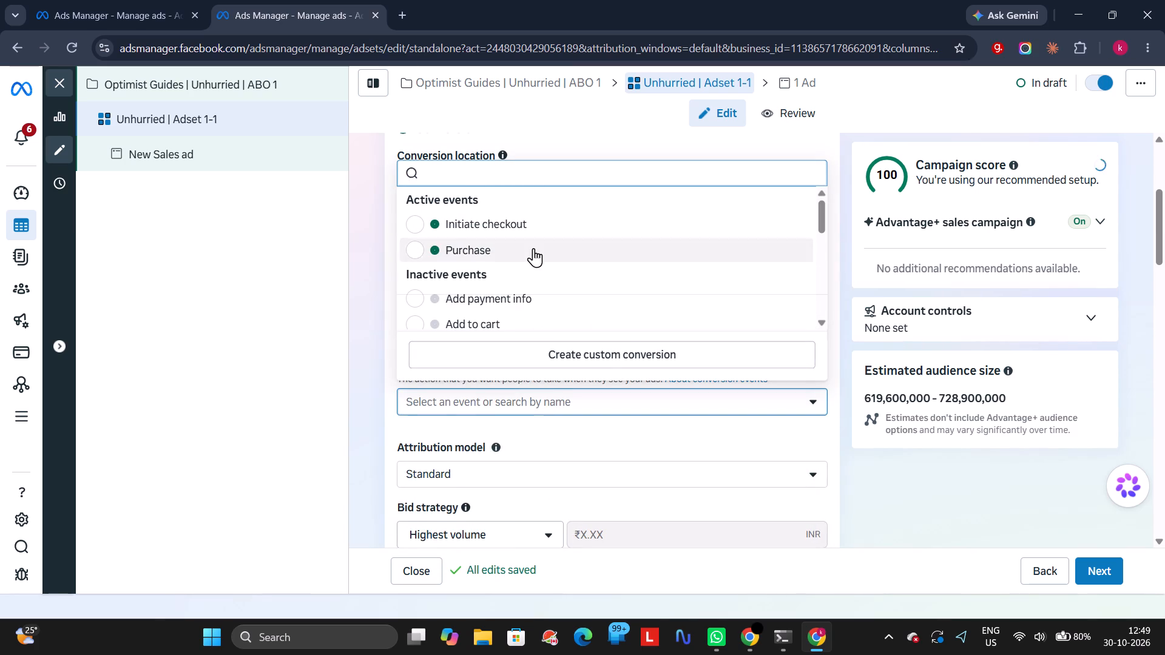
{"action": "left_click", "coordinate": [533, 248]}
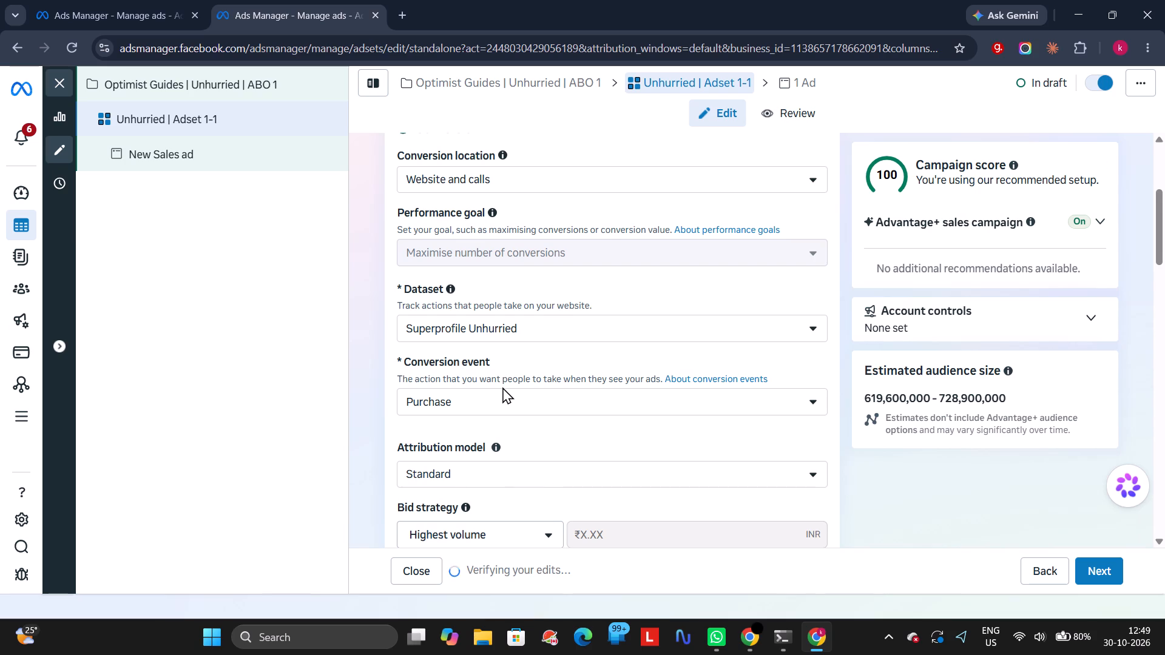
Set the daily budget of ad set Unhurried | Adset 1-1 to ₹500.
{"action": "scroll", "coordinate": [502, 387], "scroll_direction": "down", "scroll_amount": 3}
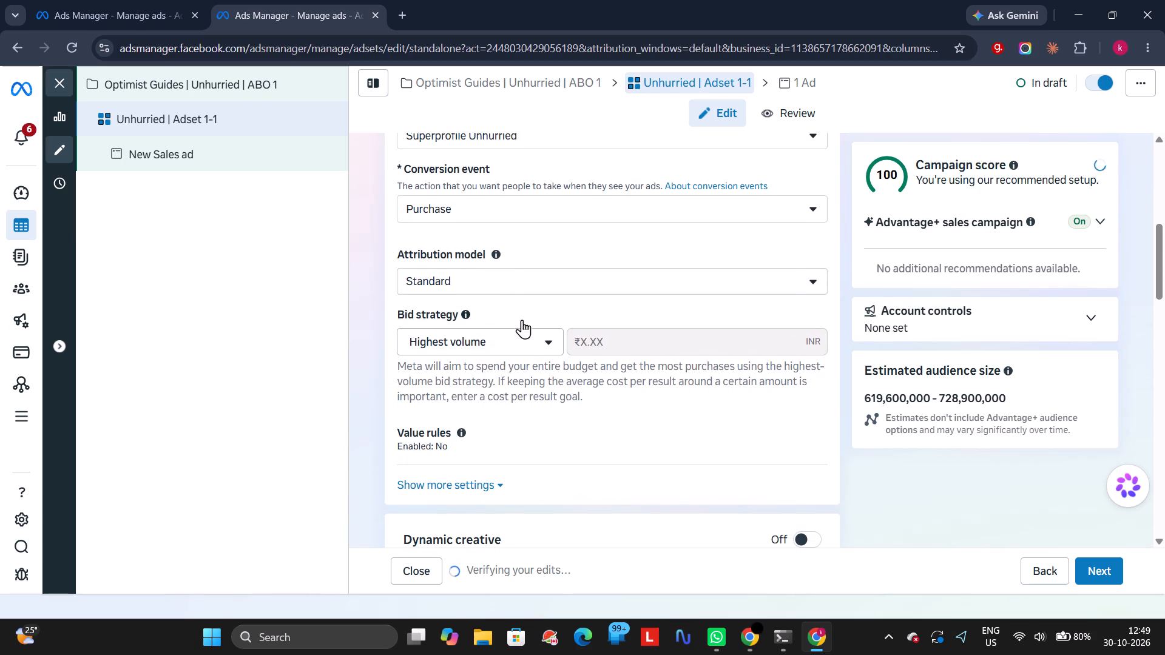
{"action": "left_click", "coordinate": [531, 281]}
{"action": "left_click", "coordinate": [531, 281]}
{"action": "scroll", "coordinate": [531, 289], "scroll_direction": "down", "scroll_amount": 2}
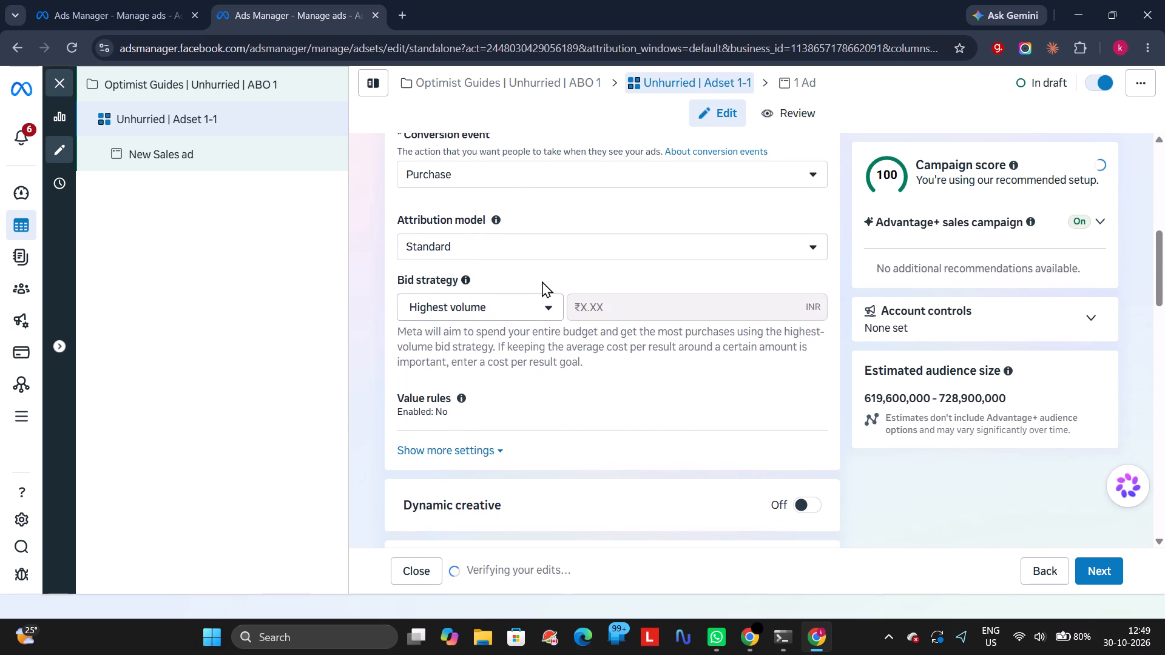
{"action": "scroll", "coordinate": [542, 281], "scroll_direction": "down", "scroll_amount": 4}
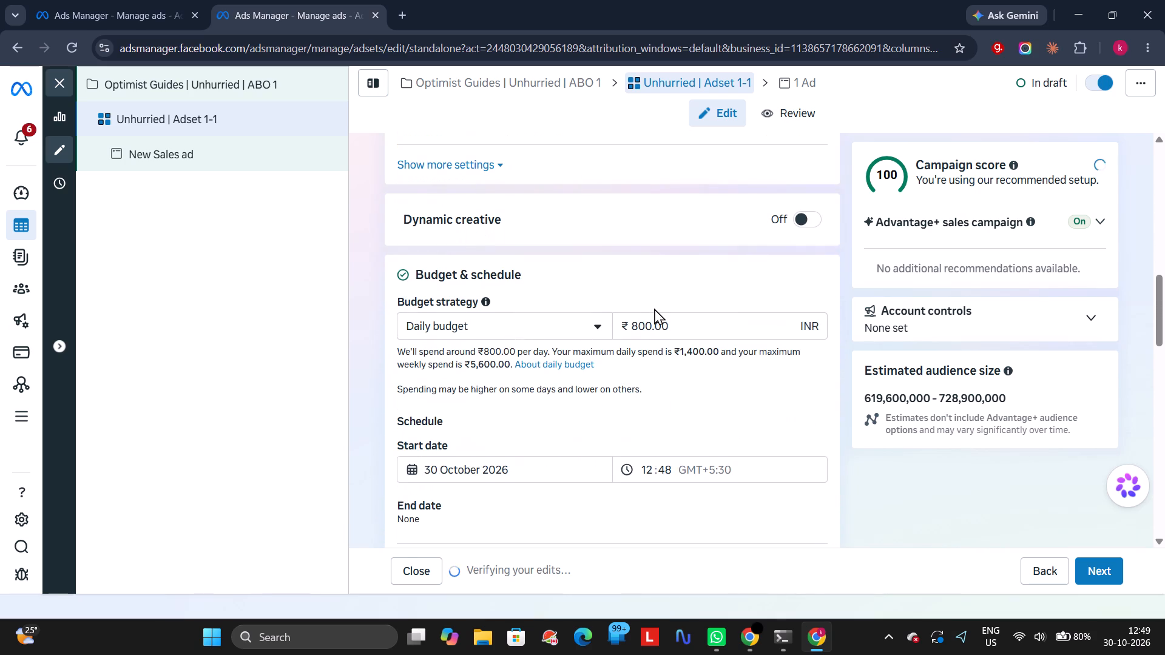
{"action": "triple_click", "coordinate": [646, 323]}
{"action": "type", "text": "500"}
Set the ad set's start time to 01:41, leaving the start date as it is.
{"action": "scroll", "coordinate": [644, 323], "scroll_direction": "down", "scroll_amount": 3}
{"action": "left_click_drag", "start_coordinate": [611, 324], "coordinate": [621, 243]}
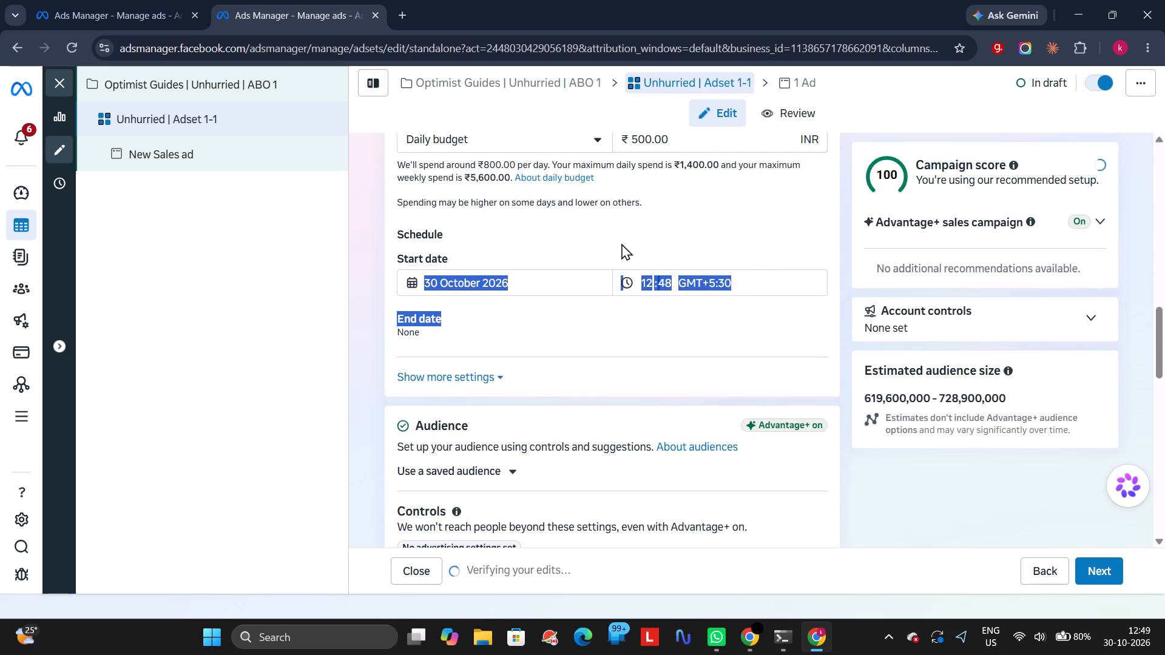
{"action": "left_click_drag", "start_coordinate": [621, 243], "coordinate": [621, 243]}
{"action": "left_click", "coordinate": [621, 243]}
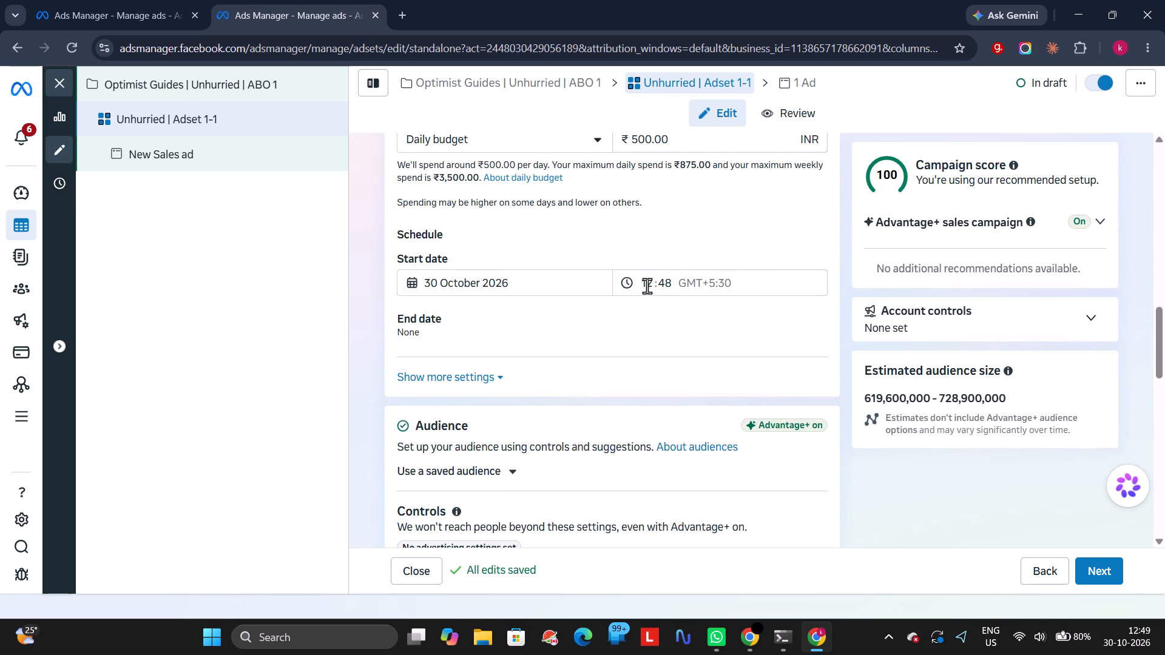
{"action": "left_click", "coordinate": [647, 286]}
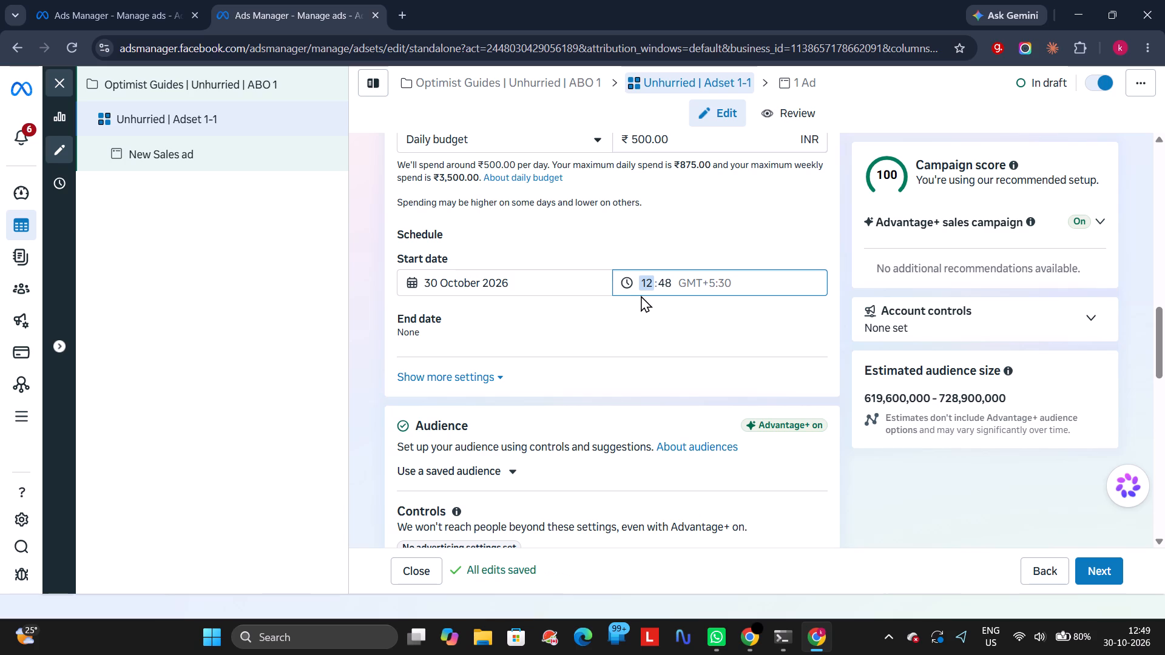
{"action": "key", "text": "1"}
{"action": "key", "text": "Right"}
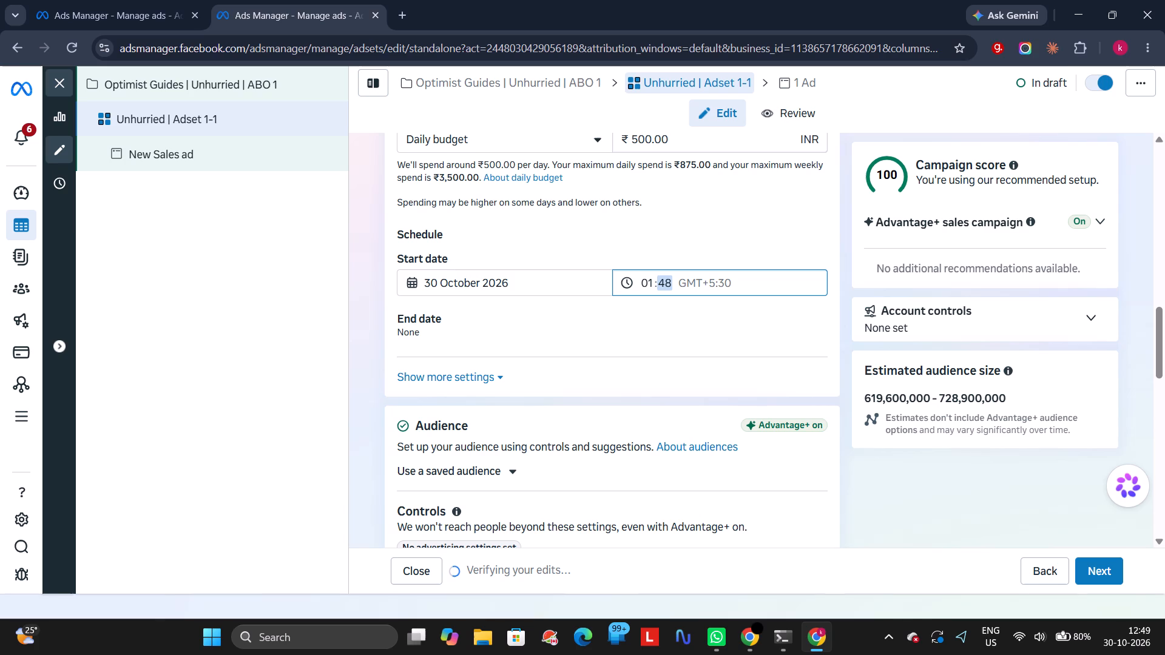
{"action": "type", "text": "41"}
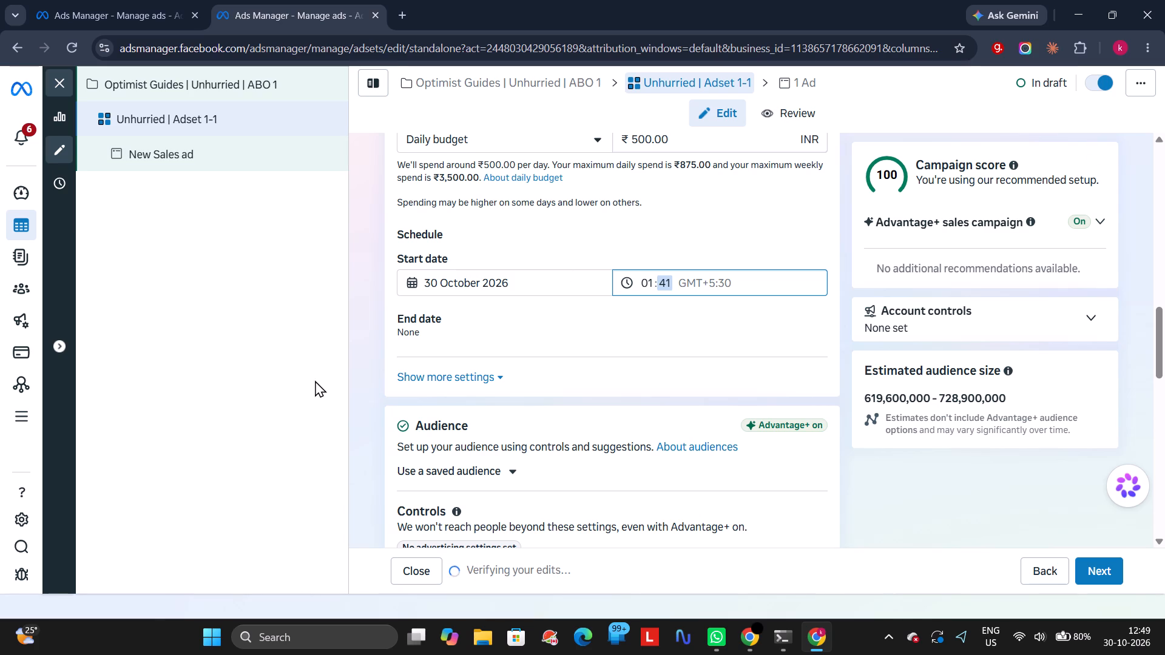
{"action": "left_click", "coordinate": [370, 354]}
Switch the ad set's audience setup to Further limit the reach of your ads and continue.
{"action": "scroll", "coordinate": [501, 449], "scroll_direction": "down", "scroll_amount": 3}
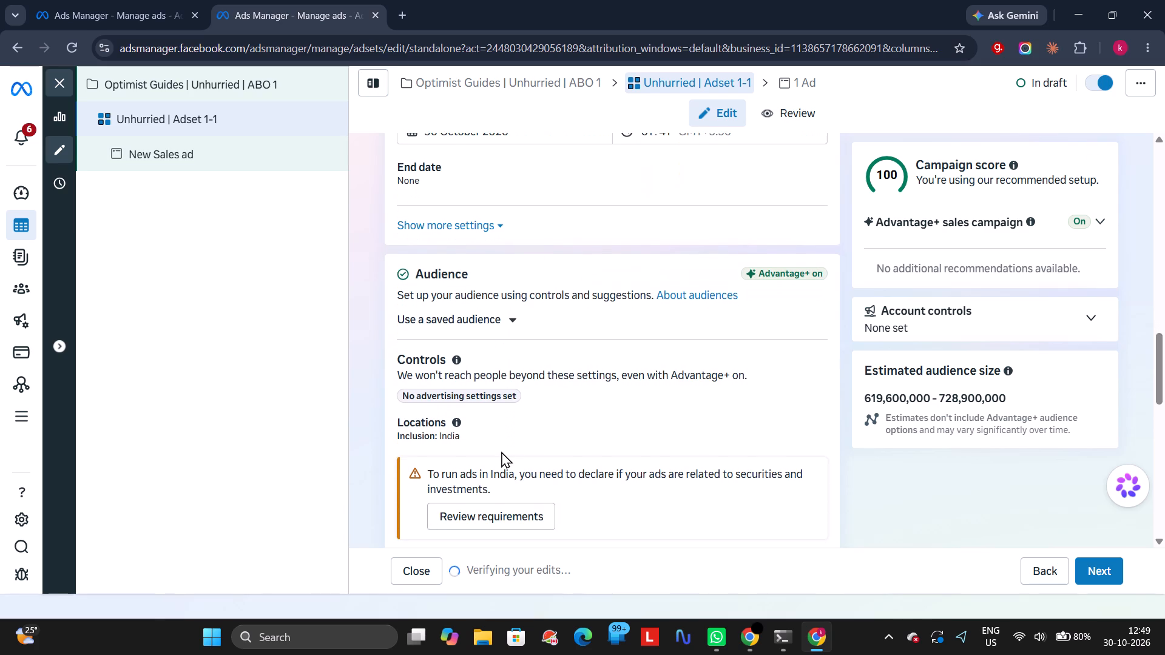
{"action": "scroll", "coordinate": [501, 451], "scroll_direction": "down", "scroll_amount": 2}
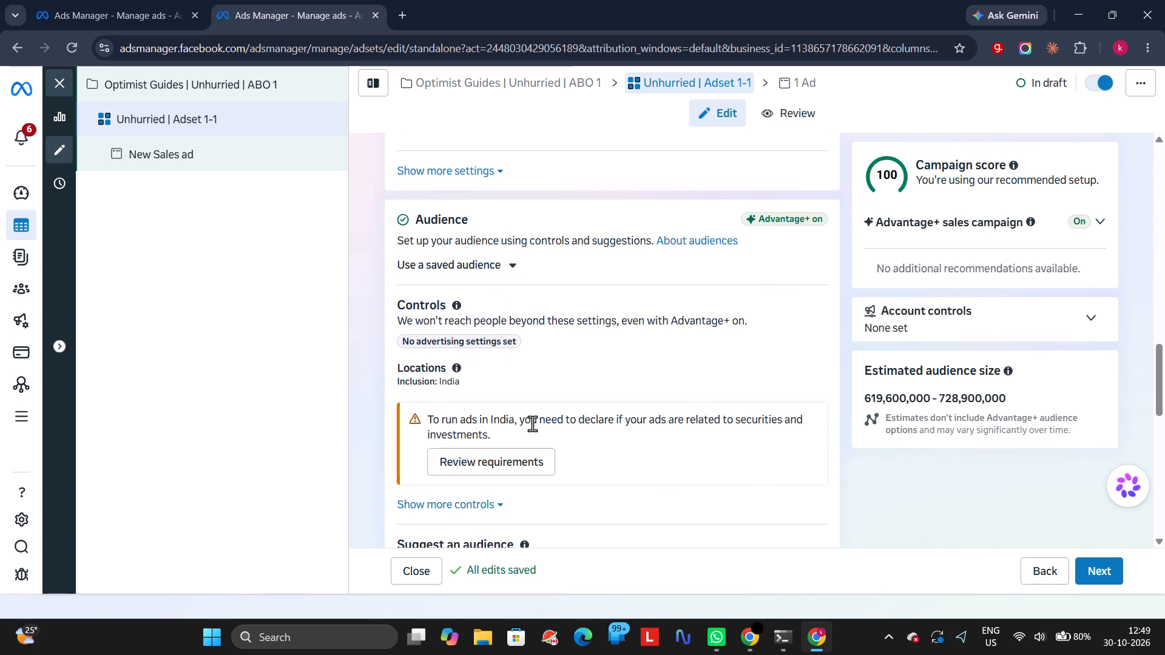
{"action": "scroll", "coordinate": [512, 370], "scroll_direction": "down", "scroll_amount": 3}
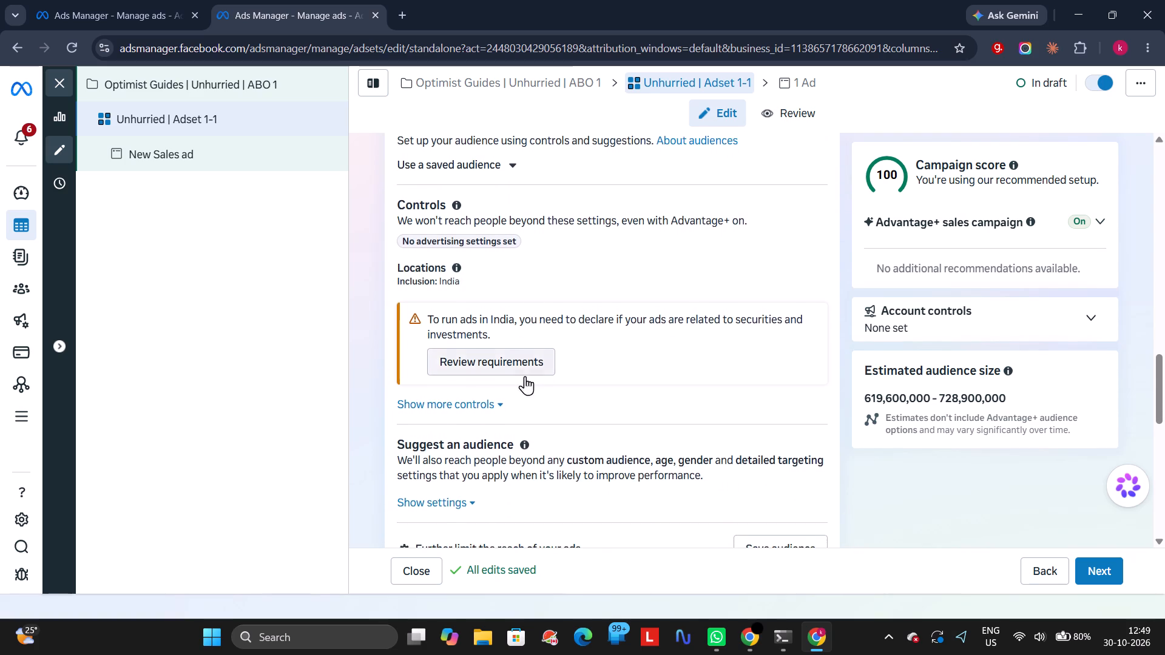
{"action": "scroll", "coordinate": [525, 381], "scroll_direction": "down", "scroll_amount": 3}
{"action": "left_click", "coordinate": [505, 356]}
{"action": "left_click", "coordinate": [505, 382]}
{"action": "left_click", "coordinate": [571, 378]}
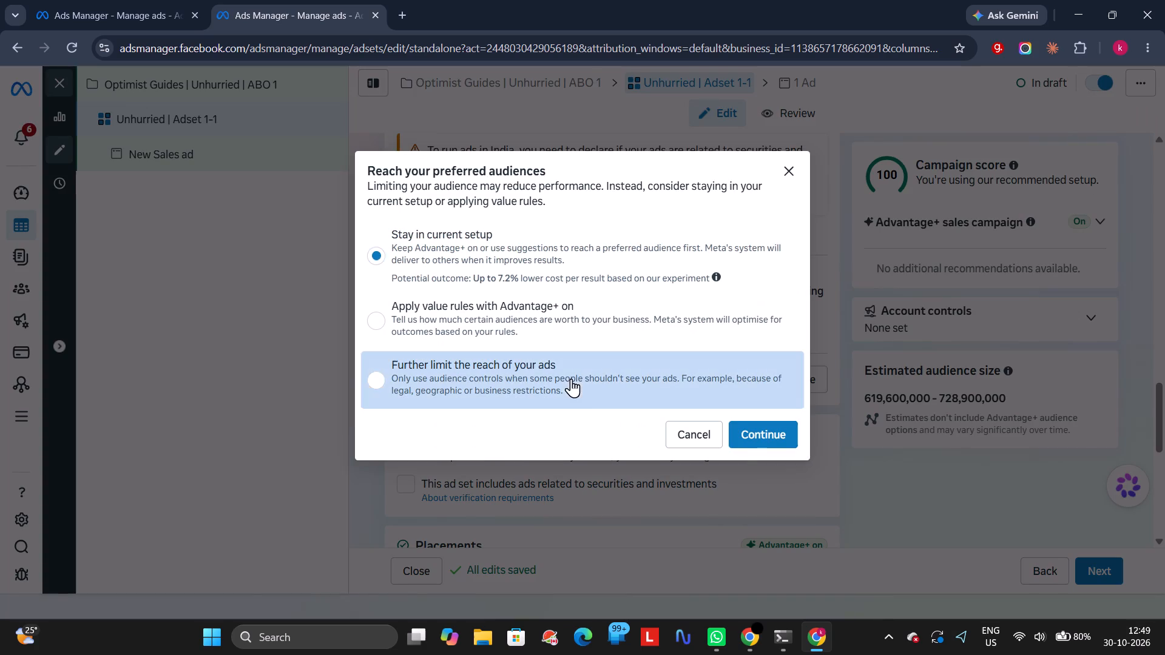
{"action": "left_click", "coordinate": [748, 438]}
In the old campaign's Unhurried | Adset 1 – Copy, open Detailed targeting and copy the entry Newly engaged (3 months).
{"action": "left_click", "coordinate": [120, 0]}
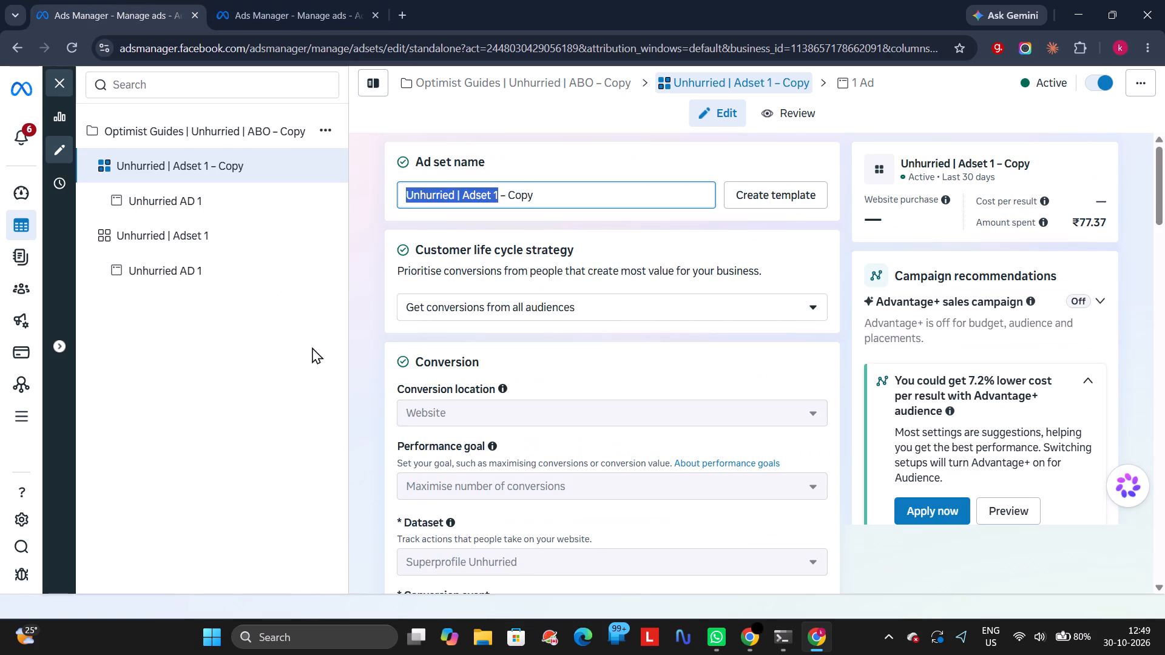
{"action": "scroll", "coordinate": [351, 458], "scroll_direction": "down", "scroll_amount": 8}
{"action": "scroll", "coordinate": [461, 429], "scroll_direction": "down", "scroll_amount": 8}
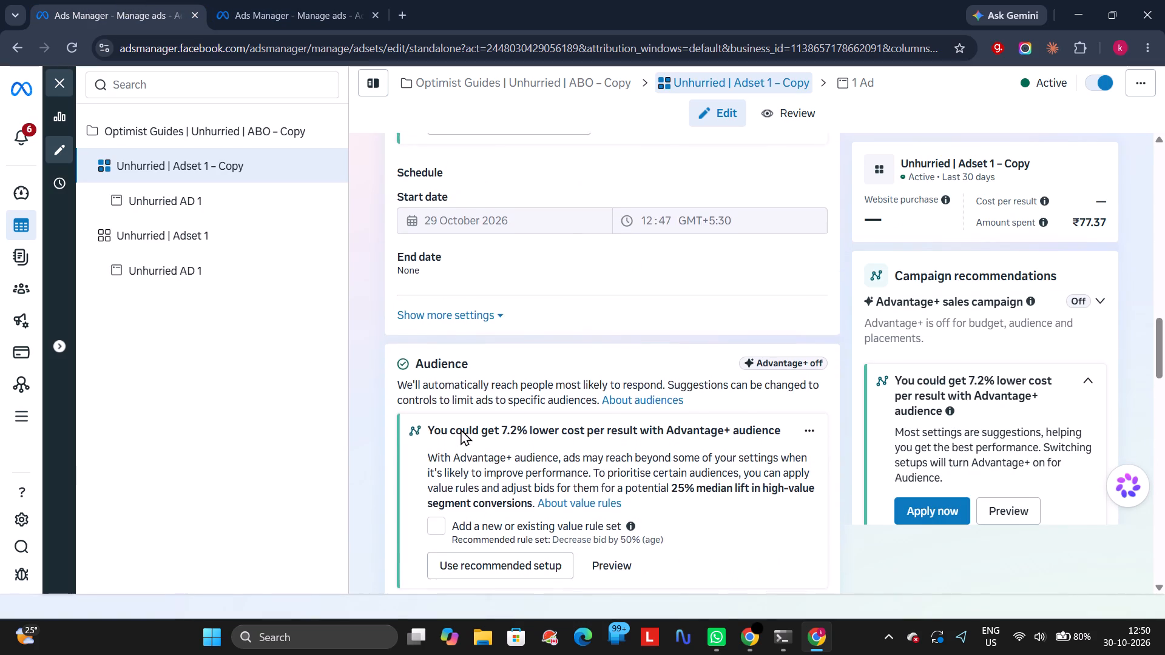
{"action": "scroll", "coordinate": [461, 429], "scroll_direction": "down", "scroll_amount": 2}
{"action": "scroll", "coordinate": [461, 429], "scroll_direction": "up", "scroll_amount": 4}
{"action": "scroll", "coordinate": [461, 429], "scroll_direction": "down", "scroll_amount": 1}
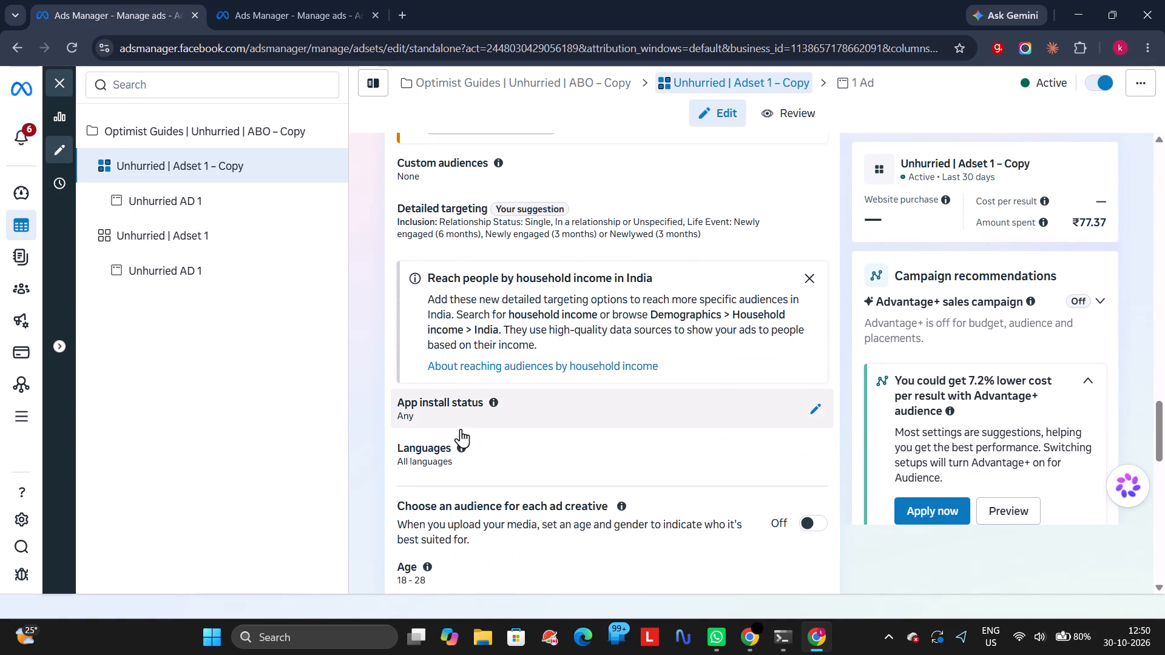
{"action": "scroll", "coordinate": [458, 428], "scroll_direction": "down", "scroll_amount": 1}
{"action": "left_click", "coordinate": [524, 249]}
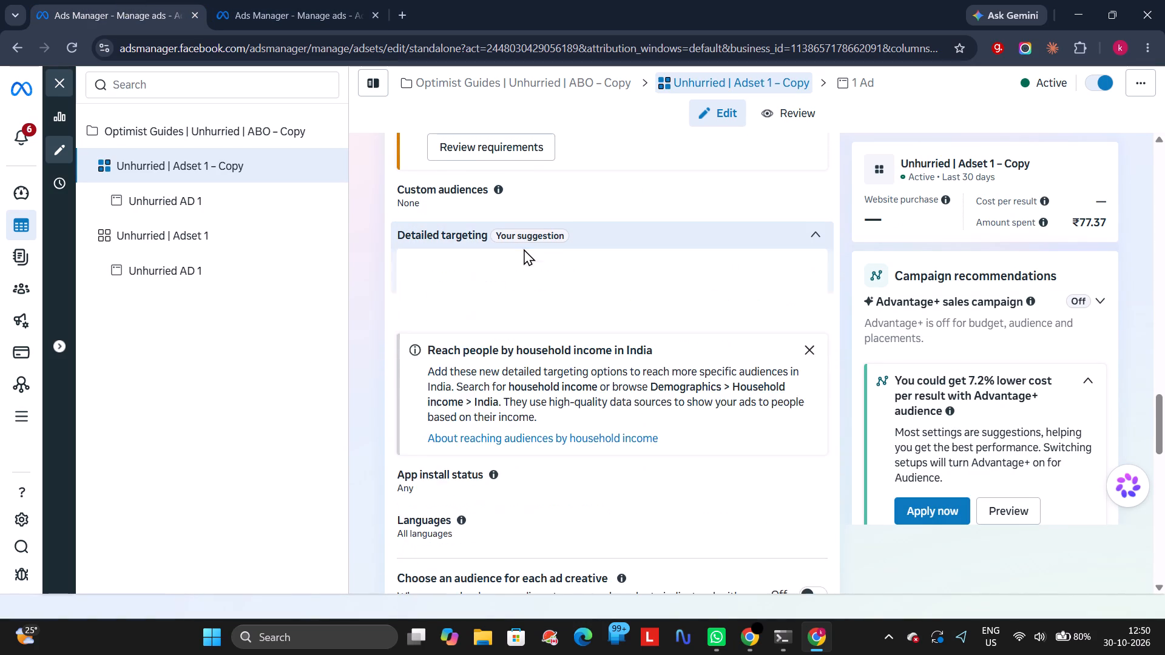
{"action": "left_click_drag", "start_coordinate": [407, 321], "coordinate": [508, 309]}
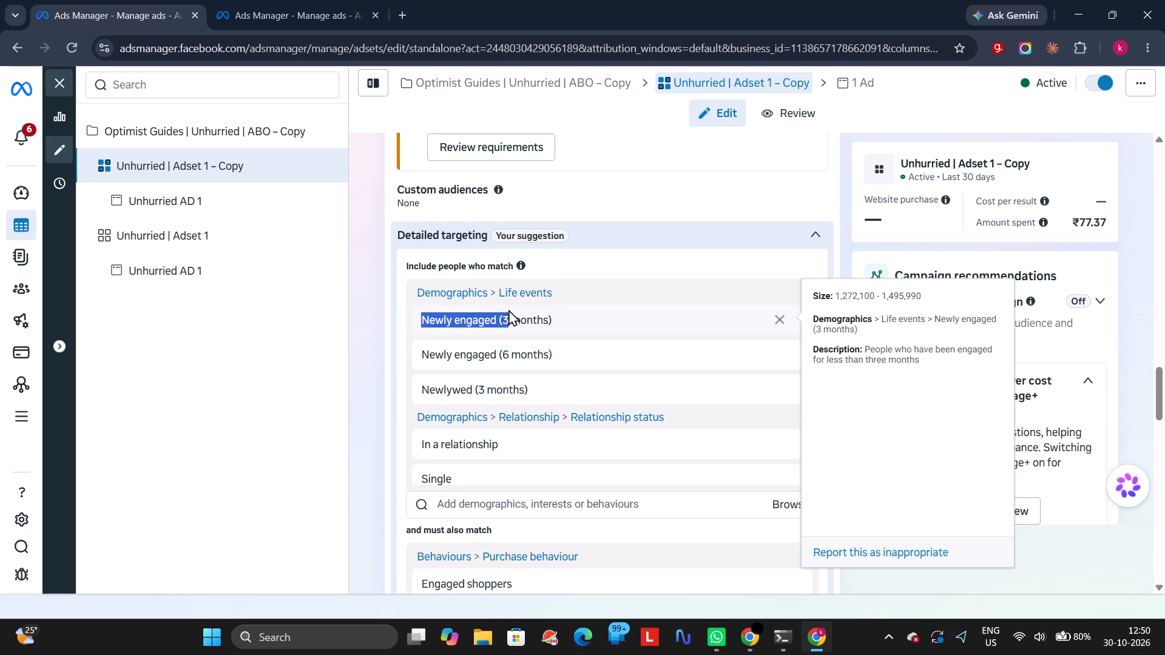
{"action": "left_click_drag", "start_coordinate": [508, 309], "coordinate": [552, 315]}
{"action": "key", "text": "ctrl+c"}
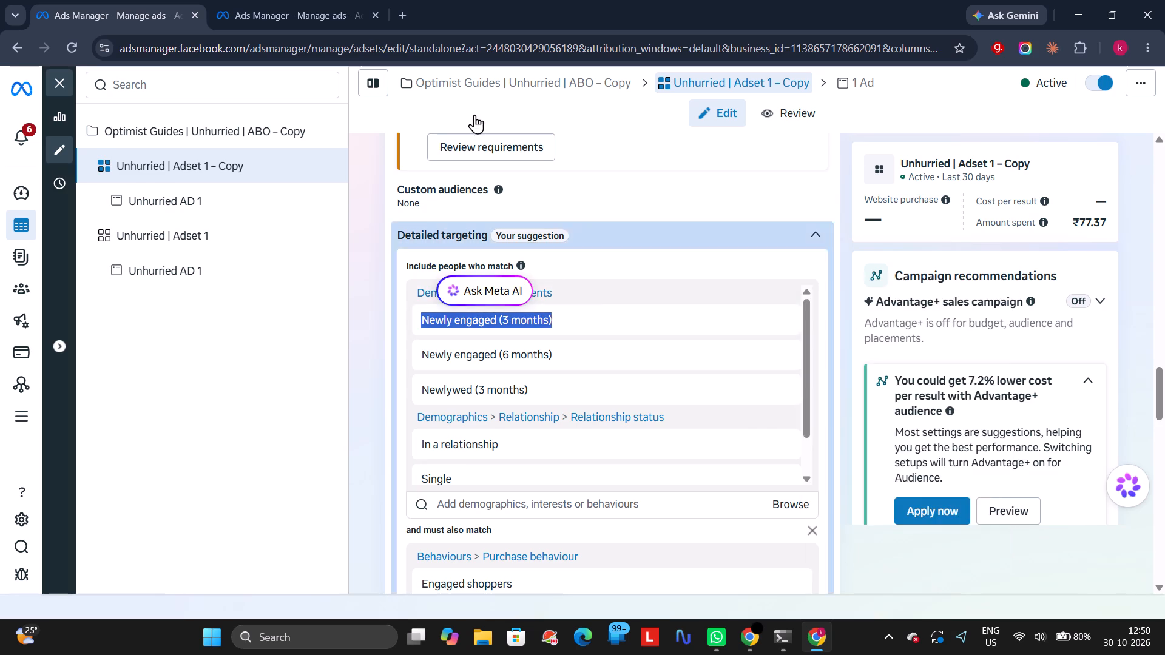
Add the copied Newly engaged (3 months) life event to Detailed targeting in the new ad set Unhurried | Adset 1-1.
{"action": "left_click", "coordinate": [225, 0]}
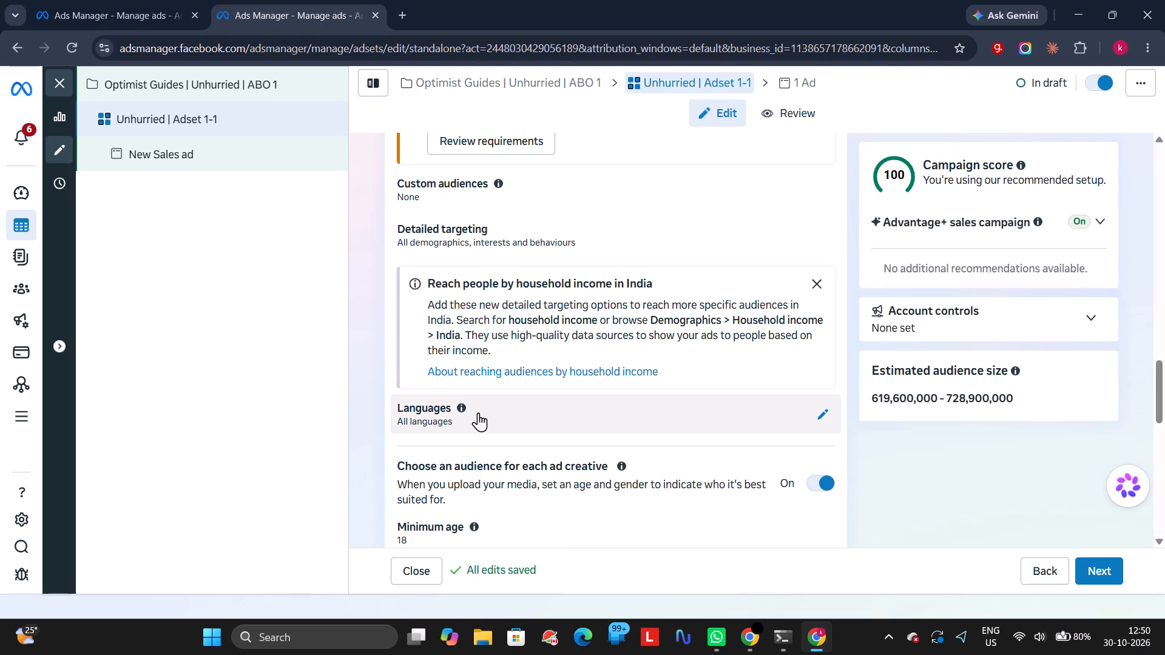
{"action": "scroll", "coordinate": [476, 422], "scroll_direction": "left", "scroll_amount": 1}
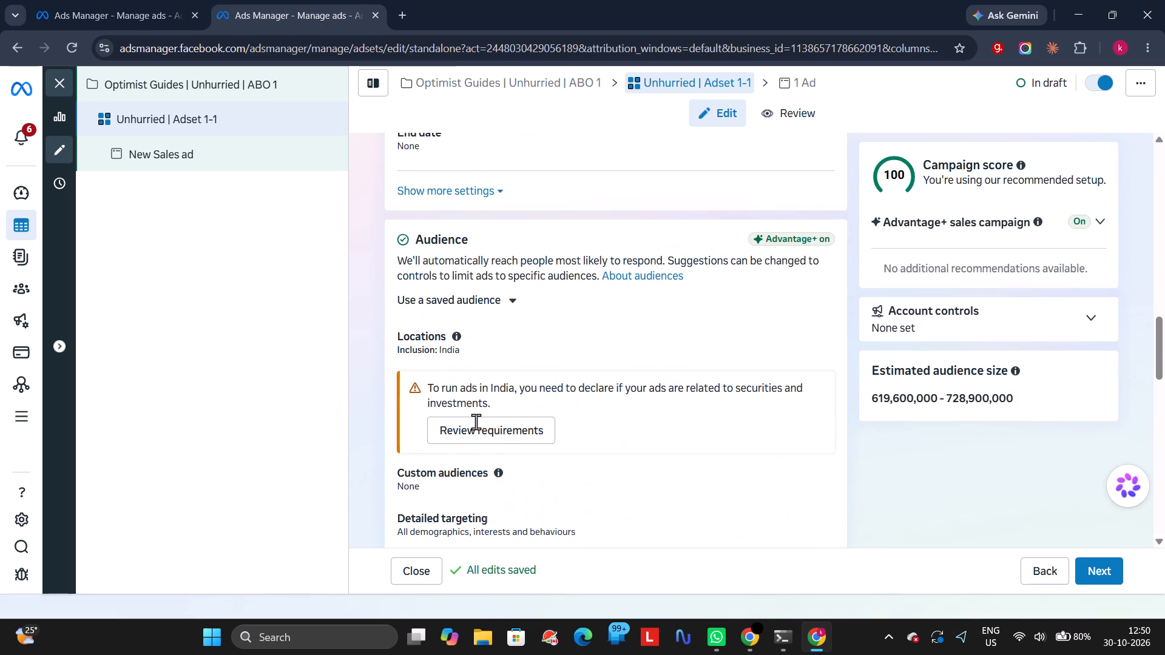
{"action": "scroll", "coordinate": [476, 422], "scroll_direction": "left", "scroll_amount": 2}
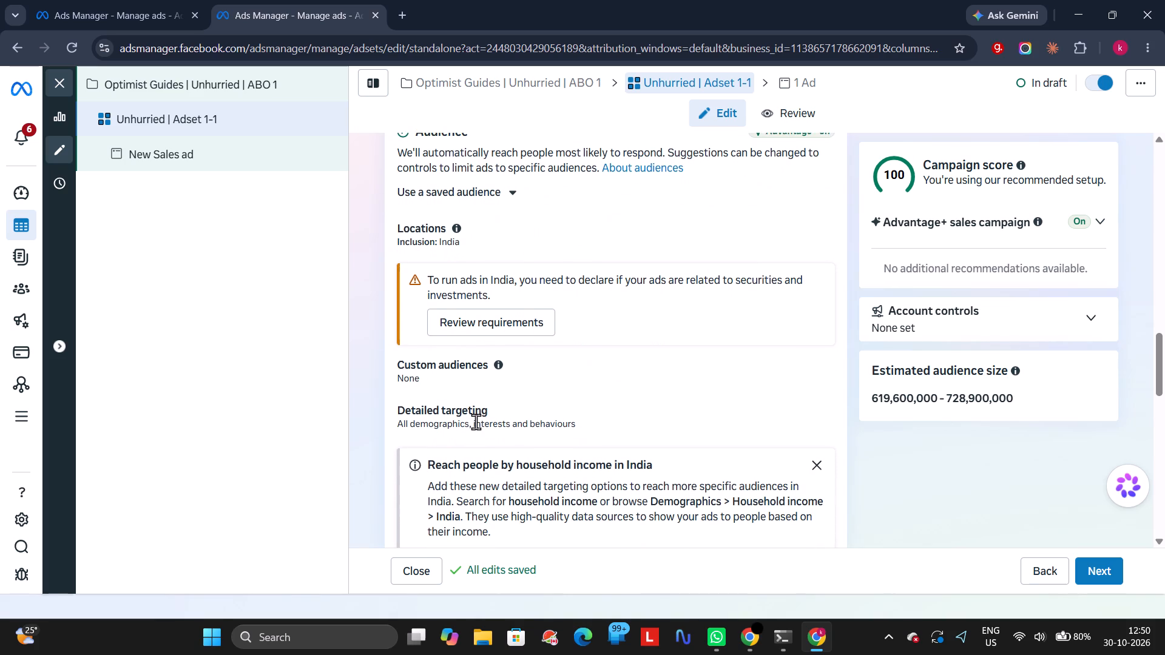
{"action": "scroll", "coordinate": [476, 422], "scroll_direction": "left", "scroll_amount": 1}
{"action": "double_click", "coordinate": [507, 380]}
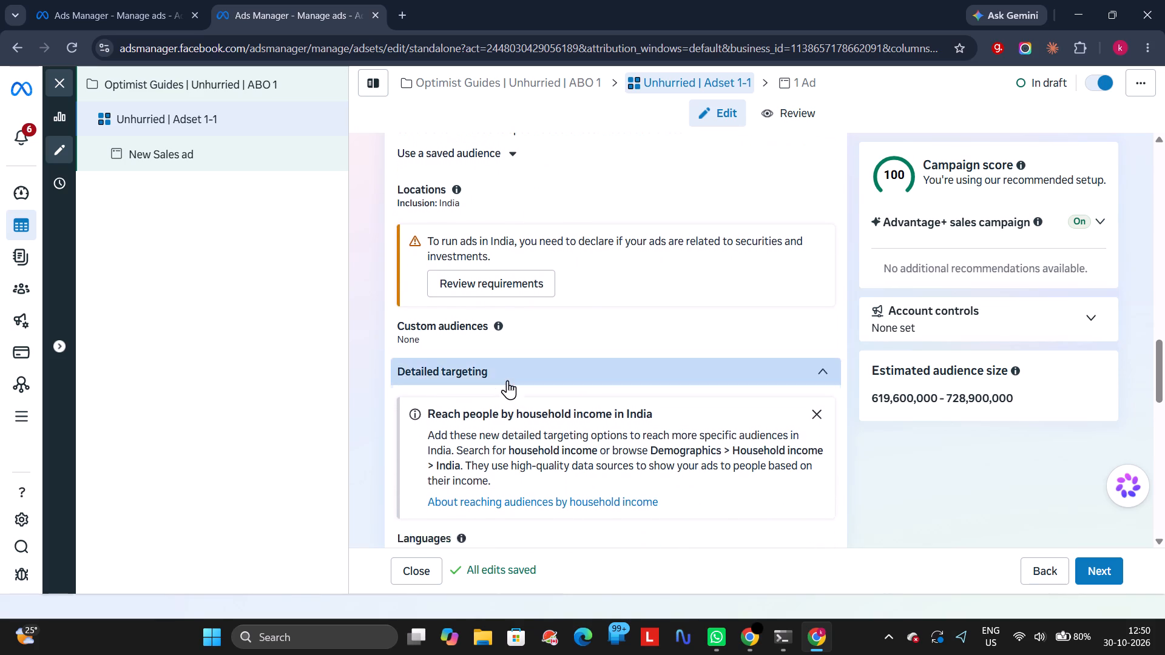
{"action": "left_click", "coordinate": [507, 380]}
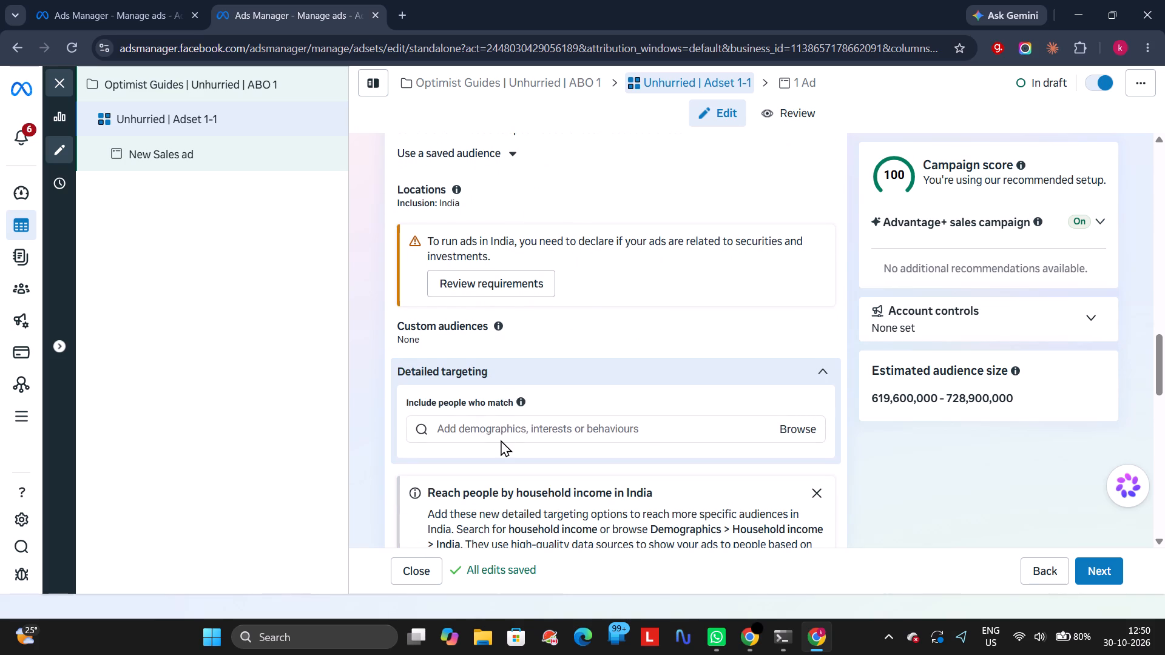
{"action": "left_click", "coordinate": [508, 421]}
{"action": "key", "text": "ctrl+v"}
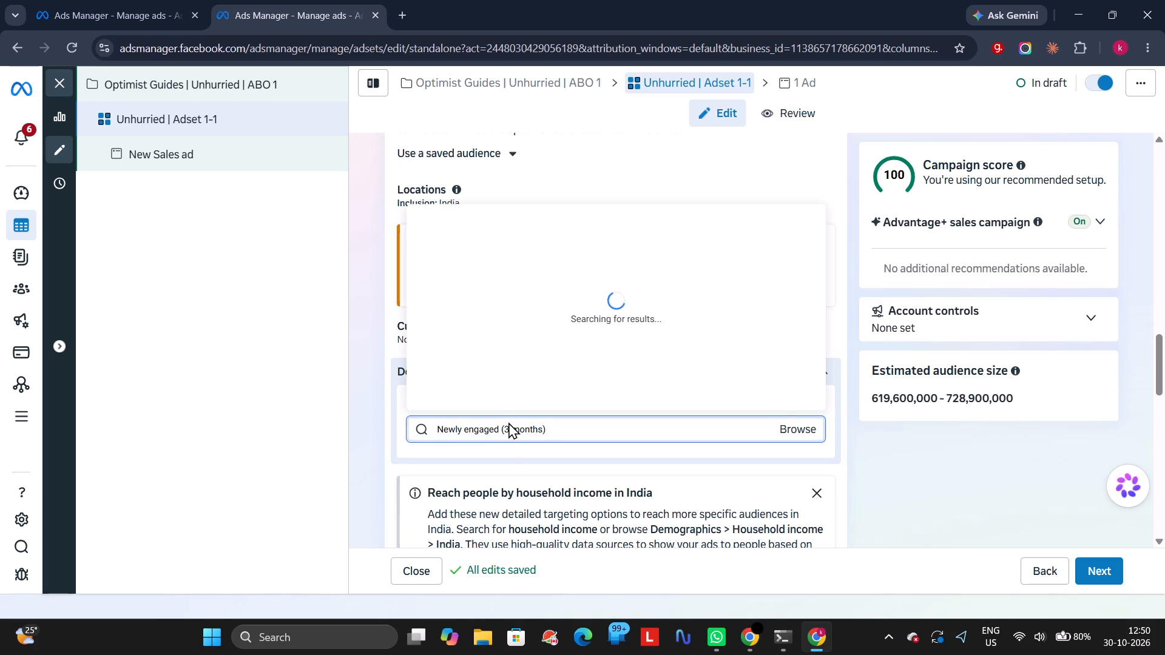
{"action": "scroll", "coordinate": [543, 241], "scroll_direction": "up", "scroll_amount": 2}
{"action": "left_click", "coordinate": [556, 228]}
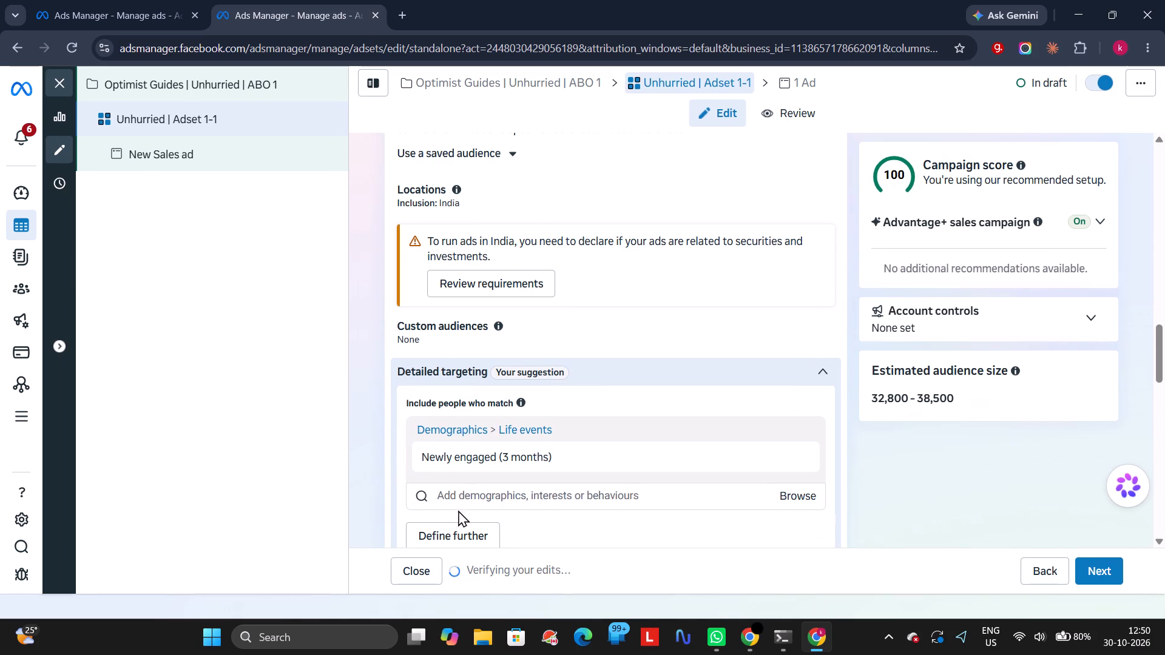
Add Newly engaged (6 months), In a relationship, Single and Love (emotion) to the new ad set's detailed targeting inclusions.
{"action": "left_click", "coordinate": [460, 499]}
{"action": "left_click", "coordinate": [460, 562]}
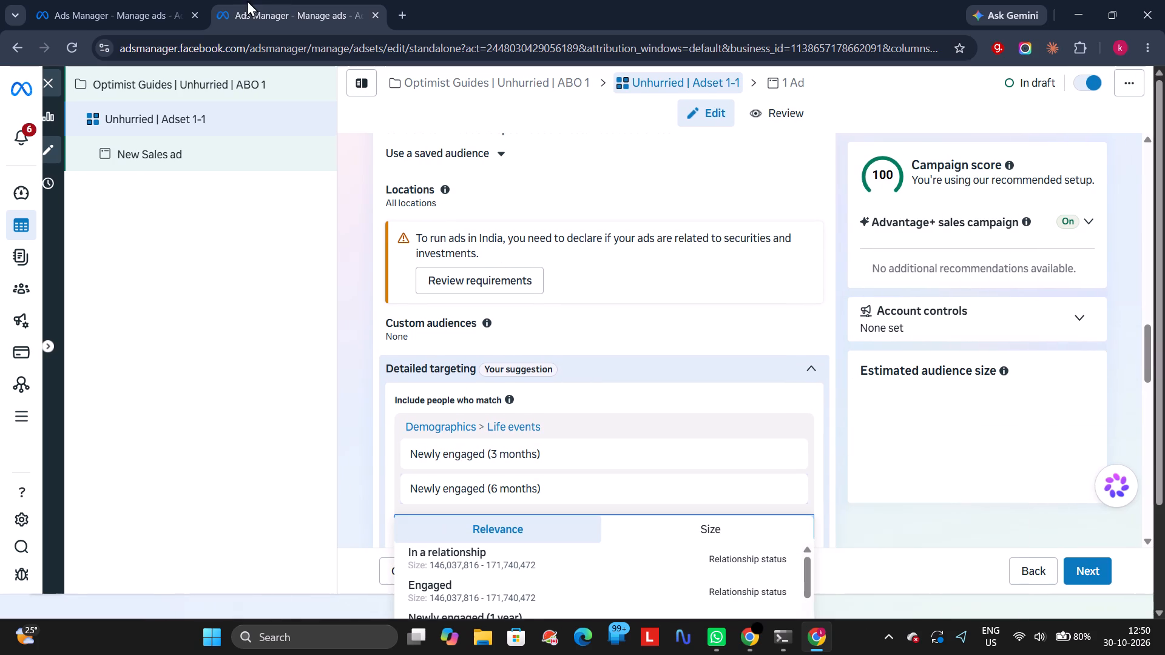
{"action": "left_click", "coordinate": [474, 564]}
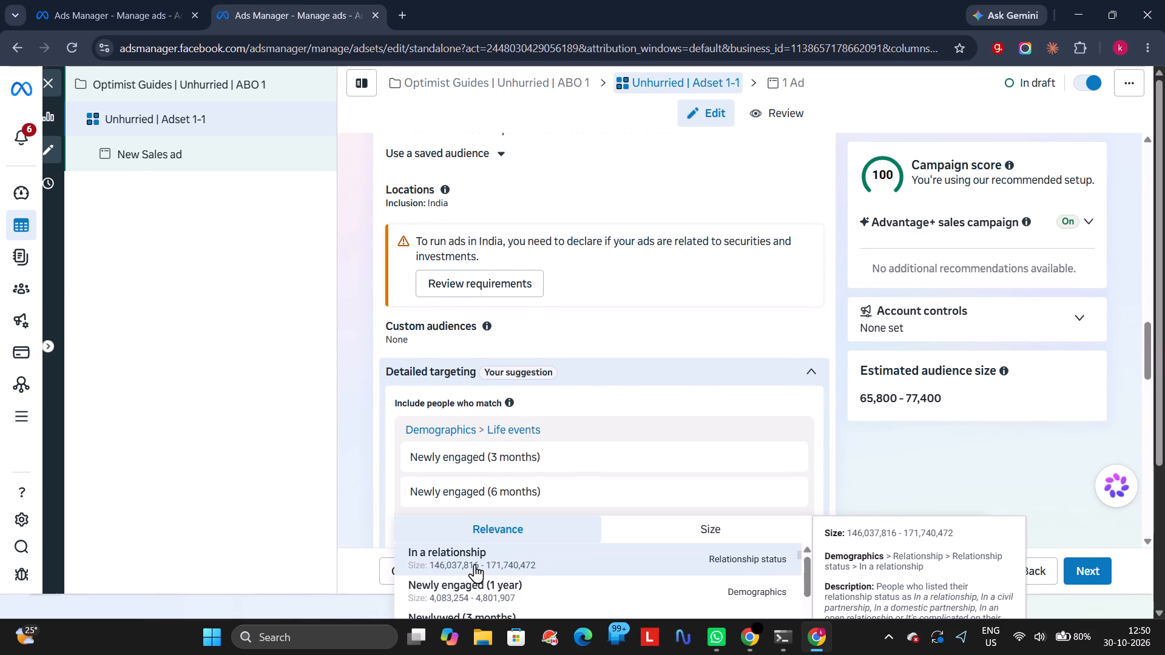
{"action": "scroll", "coordinate": [504, 511], "scroll_direction": "down", "scroll_amount": 3}
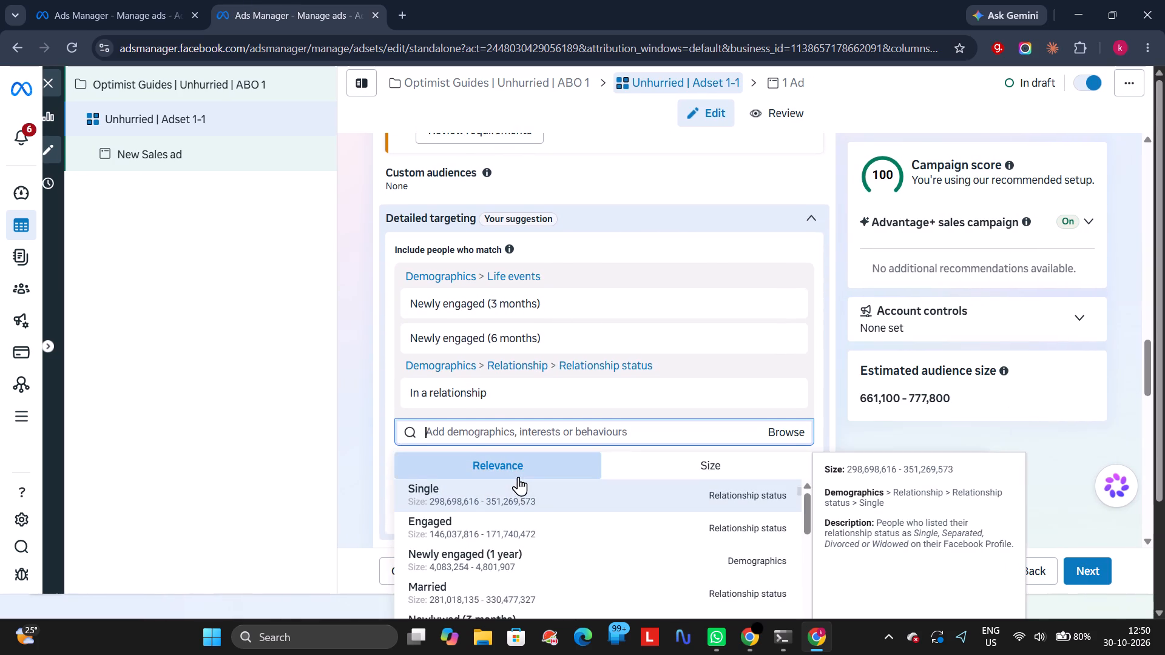
{"action": "scroll", "coordinate": [518, 477], "scroll_direction": "down", "scroll_amount": 2}
{"action": "left_click", "coordinate": [564, 389]}
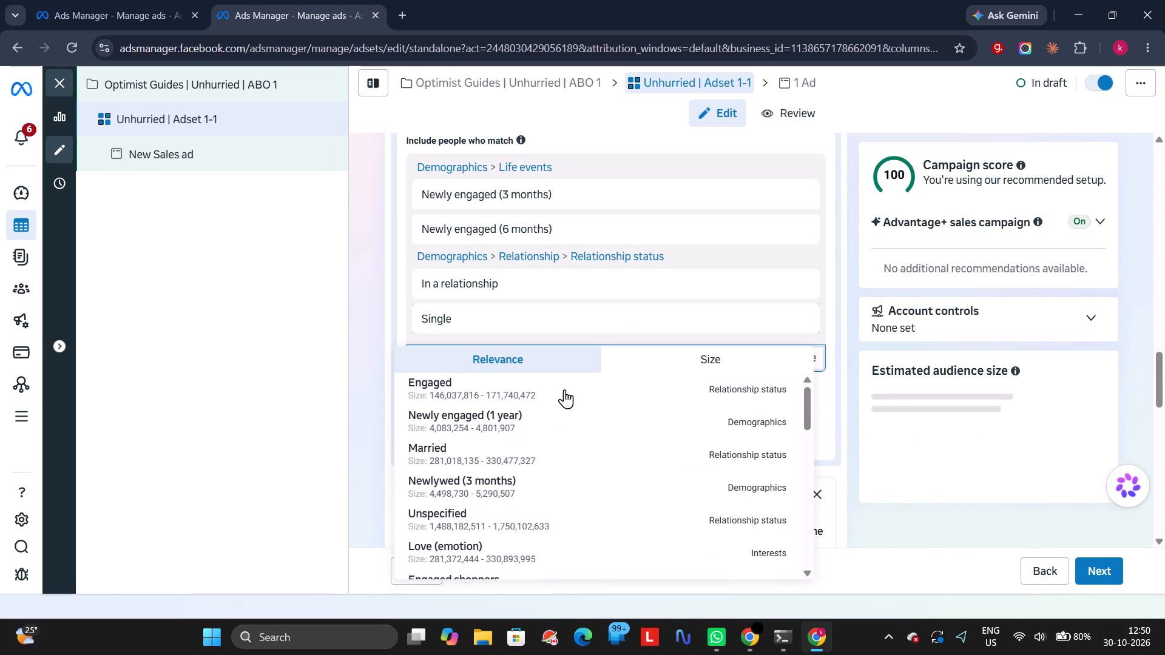
{"action": "scroll", "coordinate": [564, 389], "scroll_direction": "up", "scroll_amount": 1}
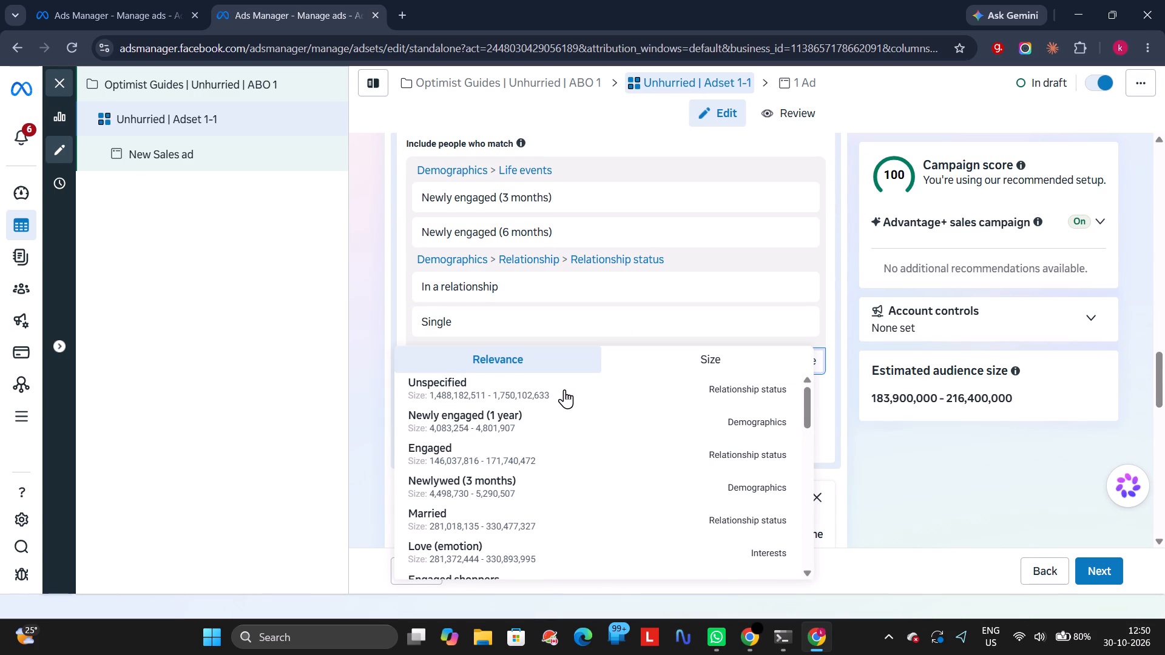
{"action": "scroll", "coordinate": [564, 389], "scroll_direction": "up", "scroll_amount": 1}
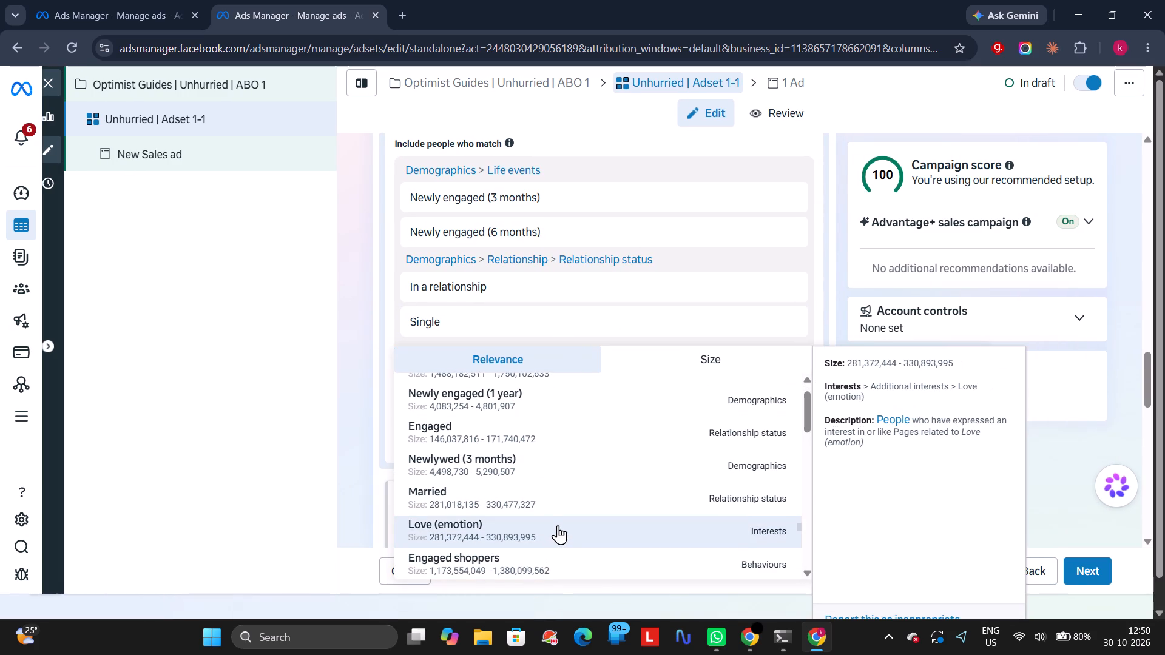
{"action": "scroll", "coordinate": [558, 525], "scroll_direction": "down", "scroll_amount": 1}
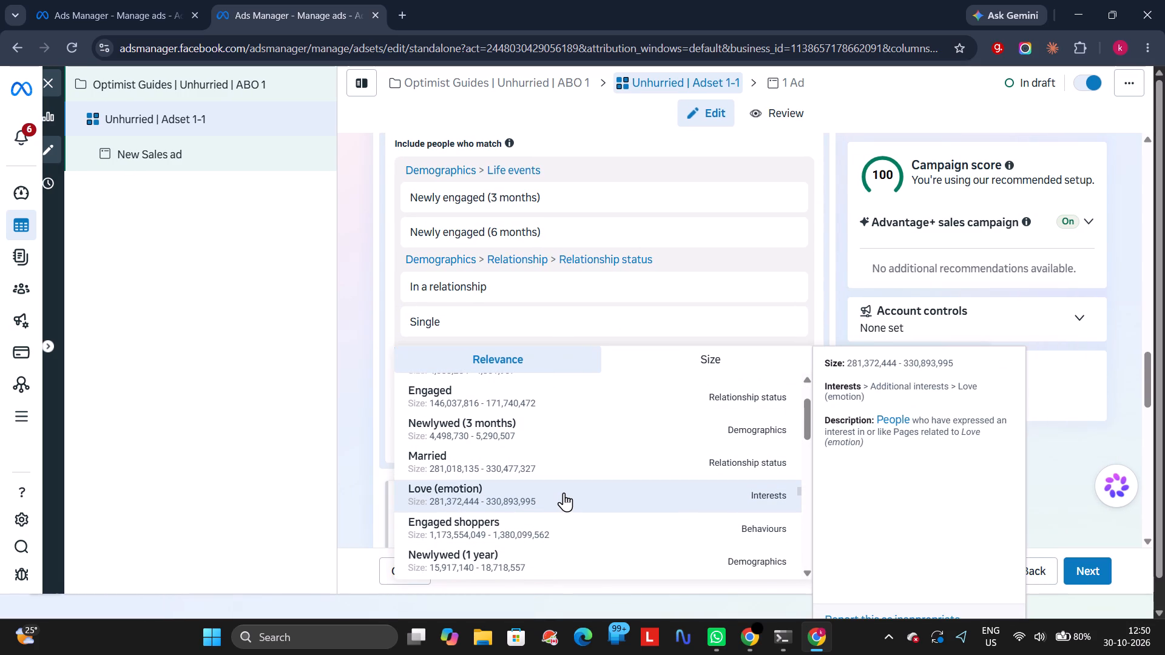
{"action": "left_click", "coordinate": [564, 492]}
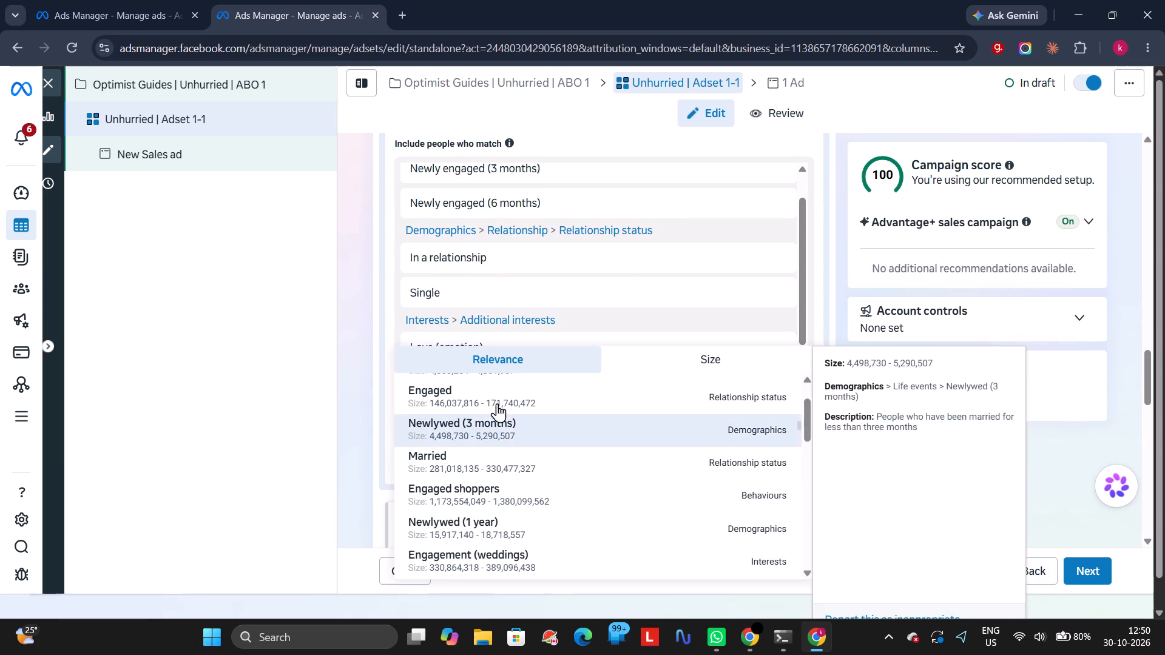
{"action": "left_click", "coordinate": [382, 264]}
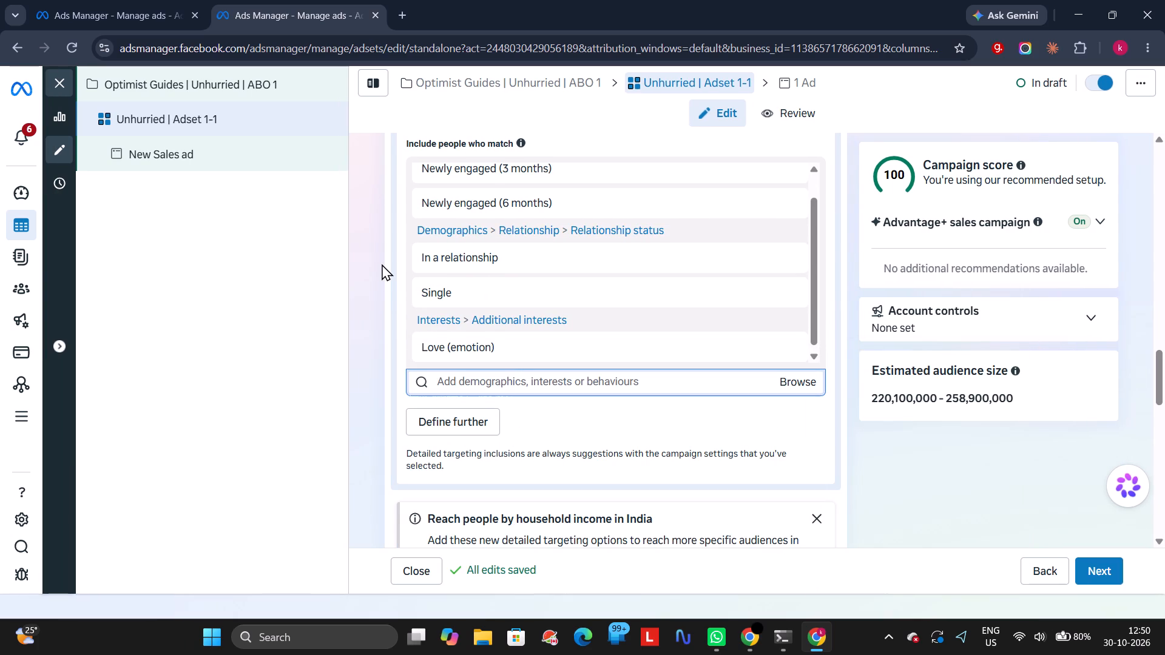
Define the new ad set's detailed targeting further so people must also match the purchase behaviour Engaged shoppers.
{"action": "left_click", "coordinate": [434, 408]}
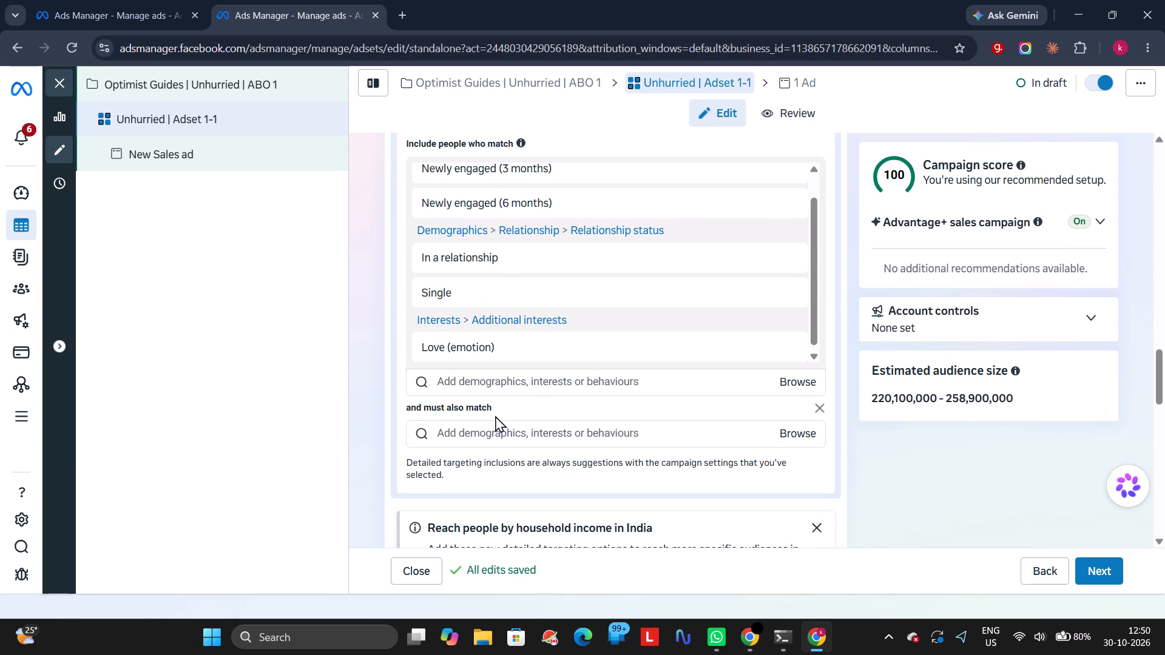
{"action": "left_click", "coordinate": [482, 441]}
{"action": "left_click", "coordinate": [483, 431]}
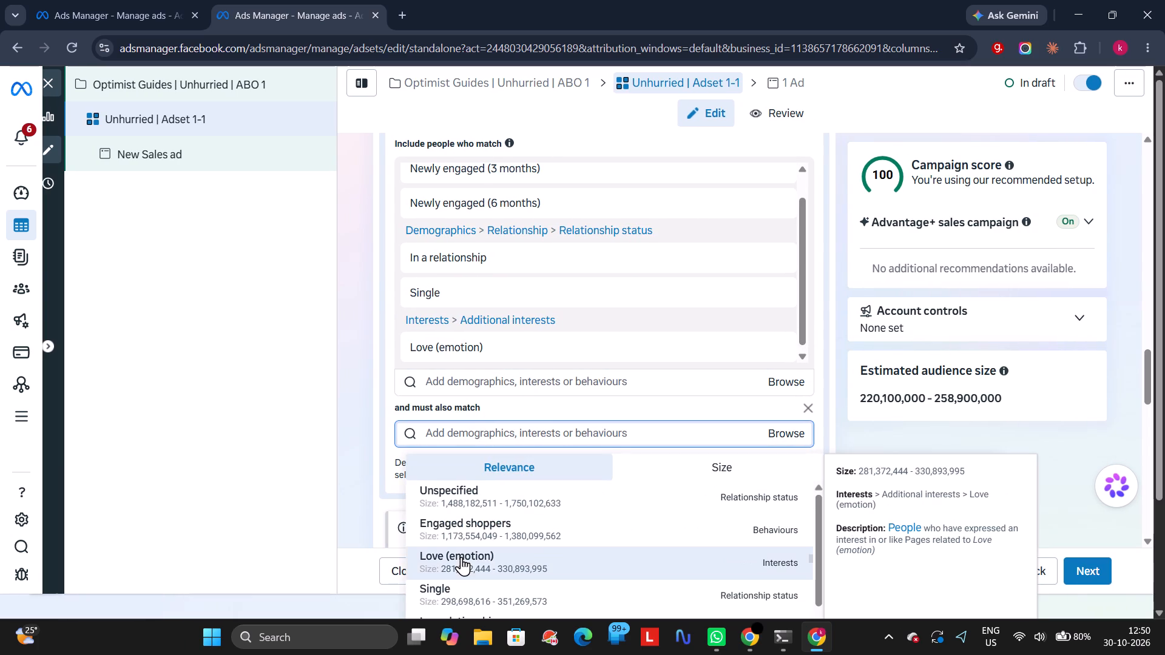
{"action": "left_click", "coordinate": [479, 529]}
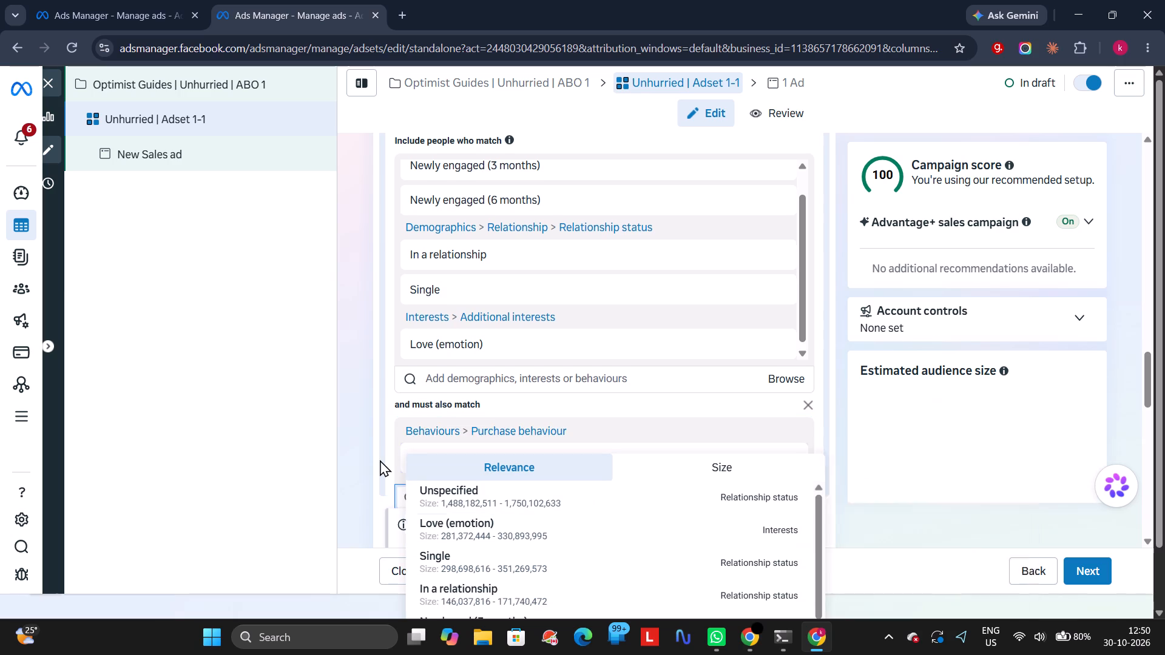
{"action": "left_click", "coordinate": [371, 438]}
Review the new ad set's detailed targeting, minimum age, additional placement settings, and budget and schedule.
{"action": "scroll", "coordinate": [370, 438], "scroll_direction": "down", "scroll_amount": 6}
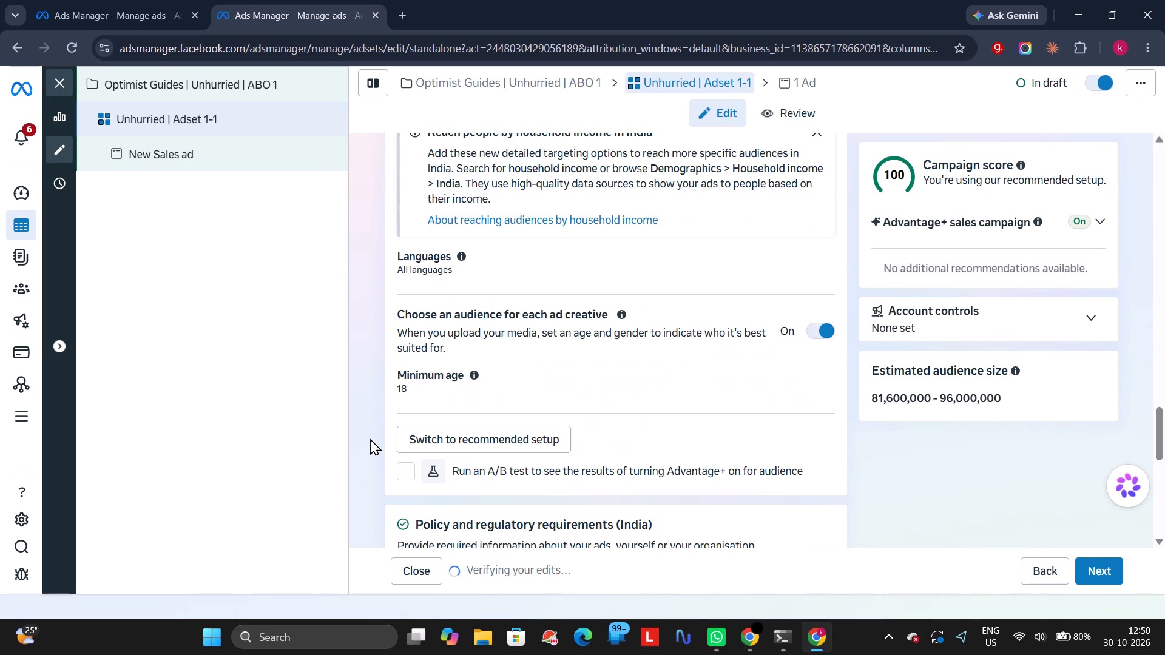
{"action": "scroll", "coordinate": [370, 438], "scroll_direction": "down", "scroll_amount": 1}
{"action": "scroll", "coordinate": [437, 408], "scroll_direction": "up", "scroll_amount": 7}
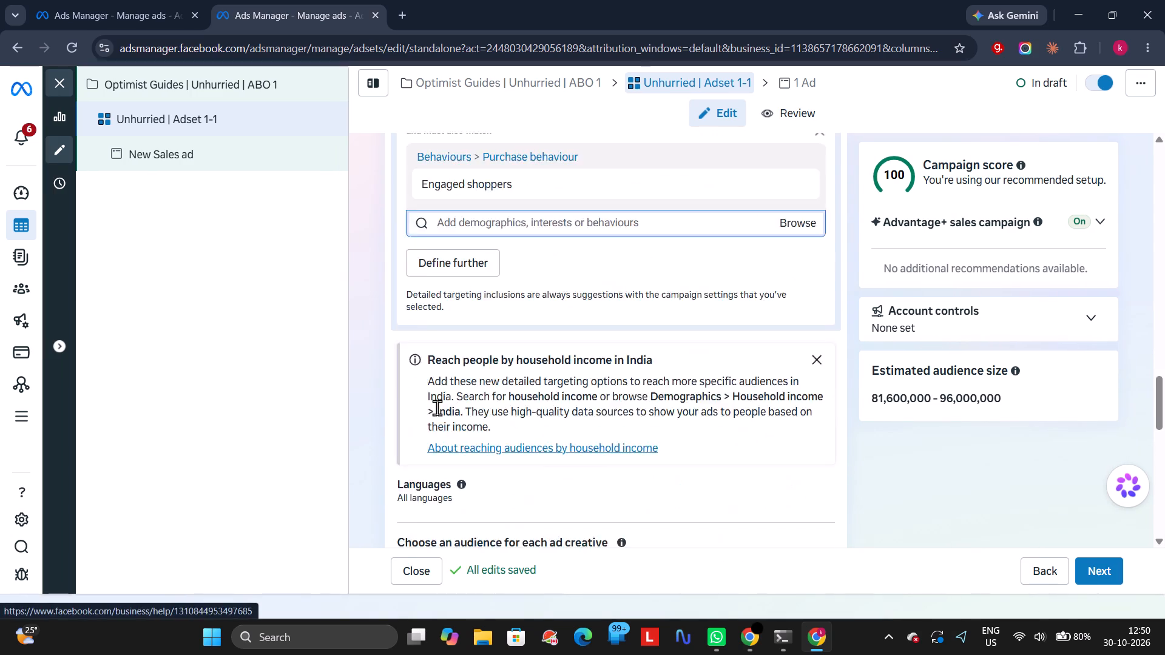
{"action": "scroll", "coordinate": [437, 408], "scroll_direction": "up", "scroll_amount": 1}
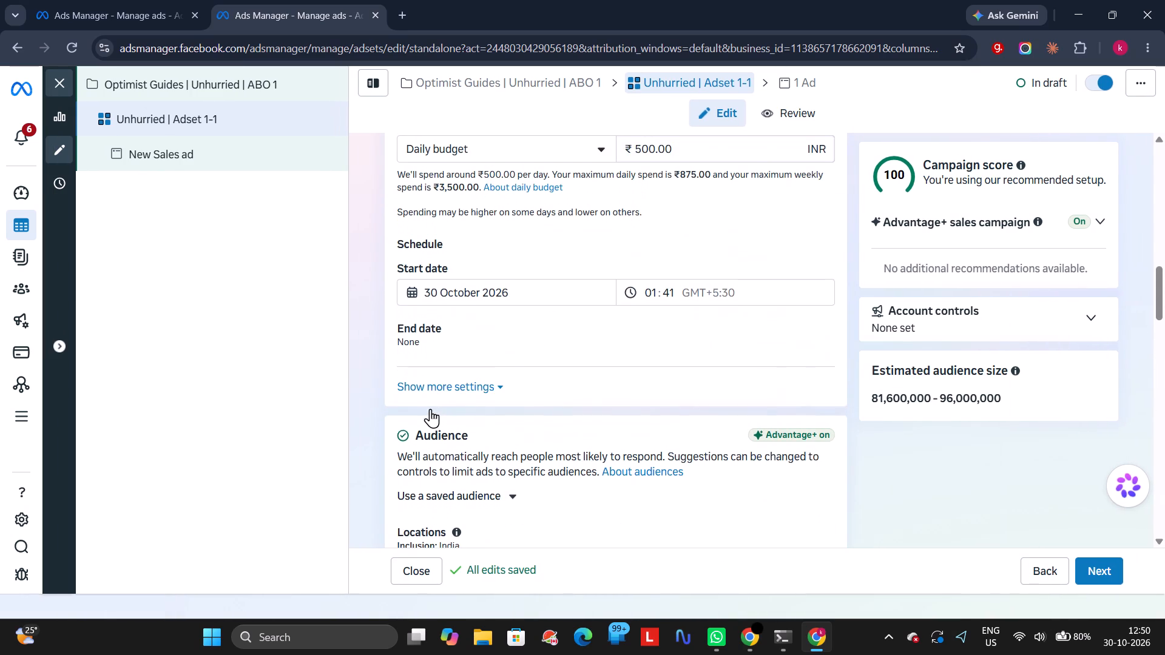
{"action": "scroll", "coordinate": [430, 409], "scroll_direction": "up", "scroll_amount": 2}
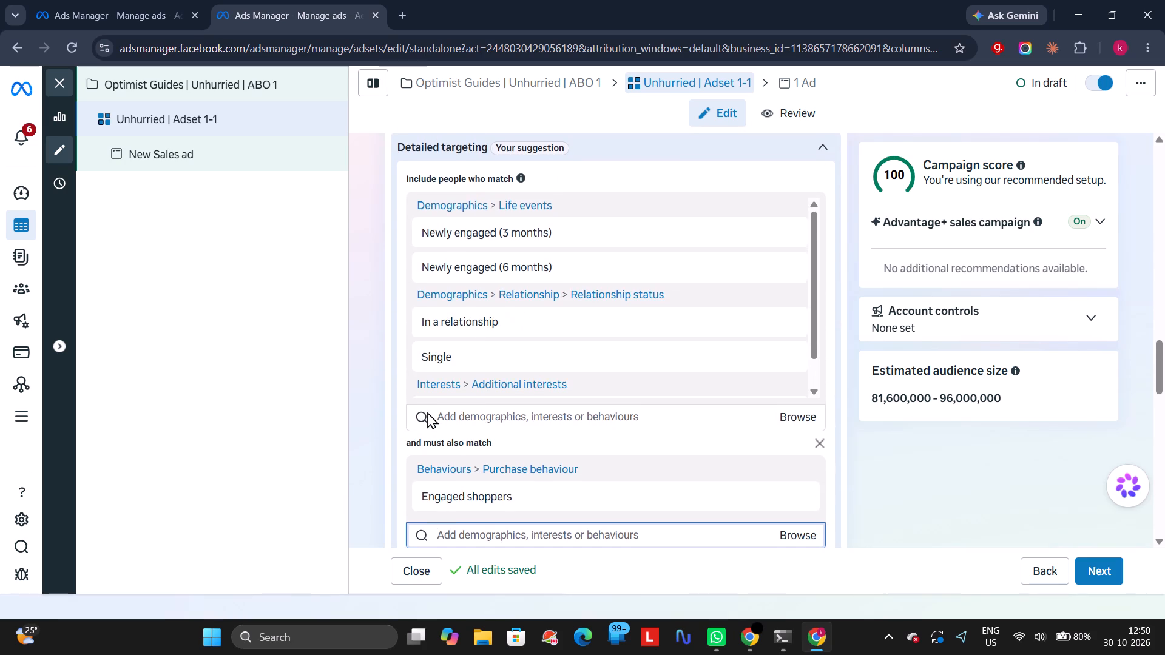
{"action": "scroll", "coordinate": [427, 412], "scroll_direction": "down", "scroll_amount": 5}
{"action": "scroll", "coordinate": [374, 455], "scroll_direction": "down", "scroll_amount": 1}
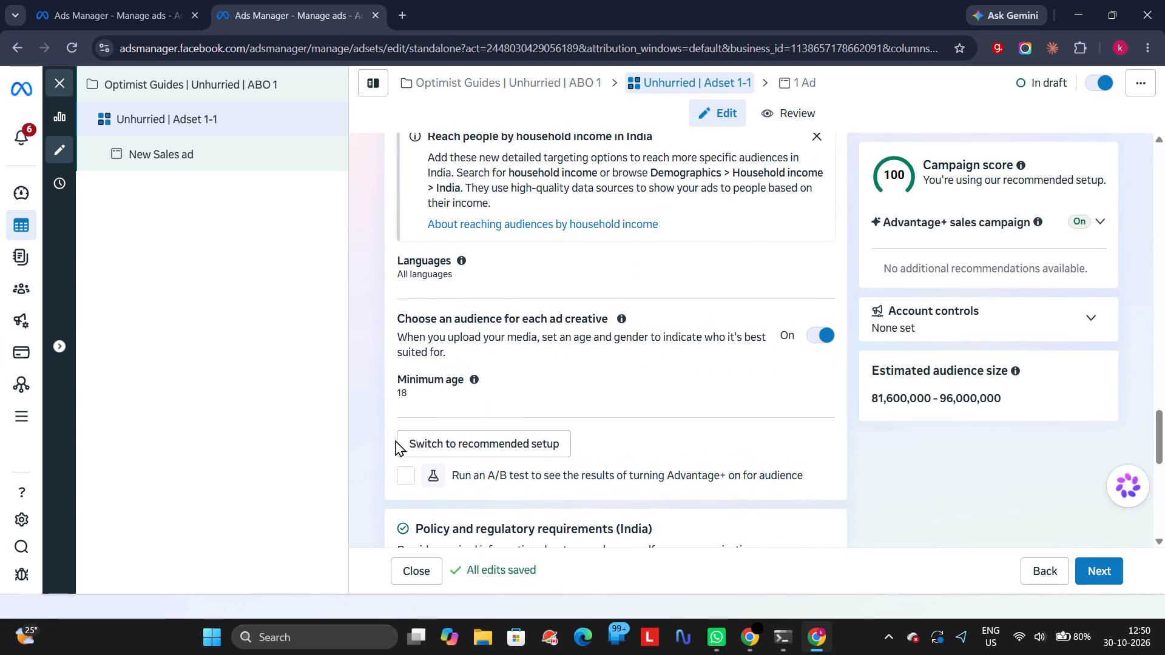
{"action": "scroll", "coordinate": [395, 440], "scroll_direction": "down", "scroll_amount": 1}
{"action": "left_click", "coordinate": [439, 380]}
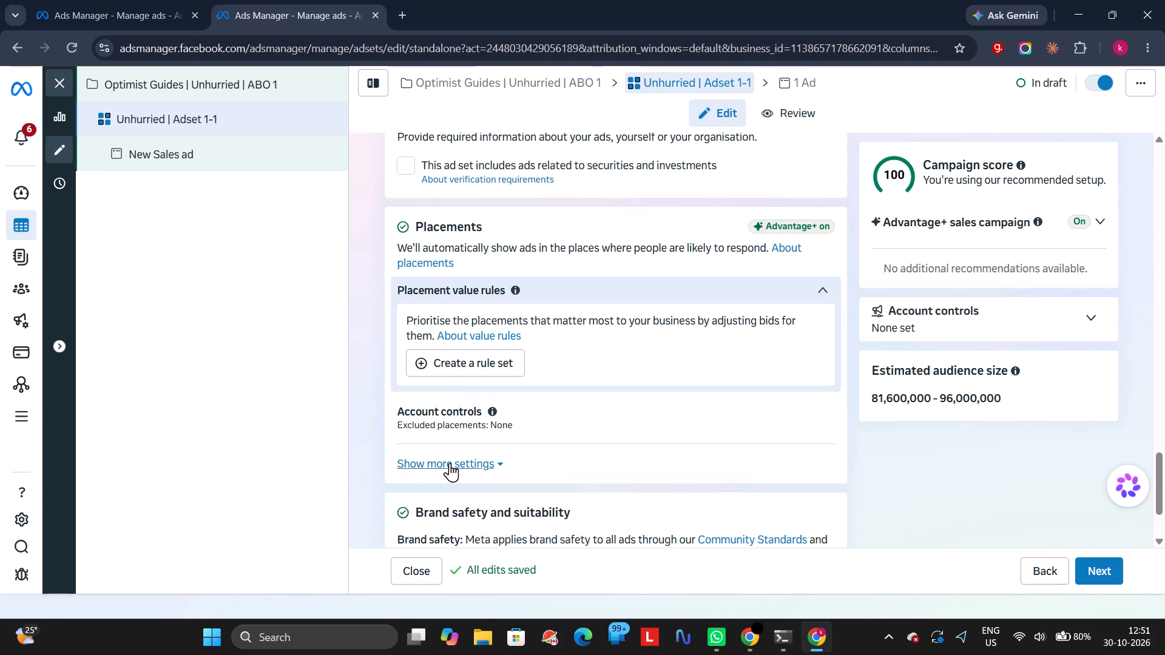
{"action": "left_click", "coordinate": [450, 463]}
{"action": "scroll", "coordinate": [450, 463], "scroll_direction": "down", "scroll_amount": 2}
{"action": "scroll", "coordinate": [493, 355], "scroll_direction": "left", "scroll_amount": 1}
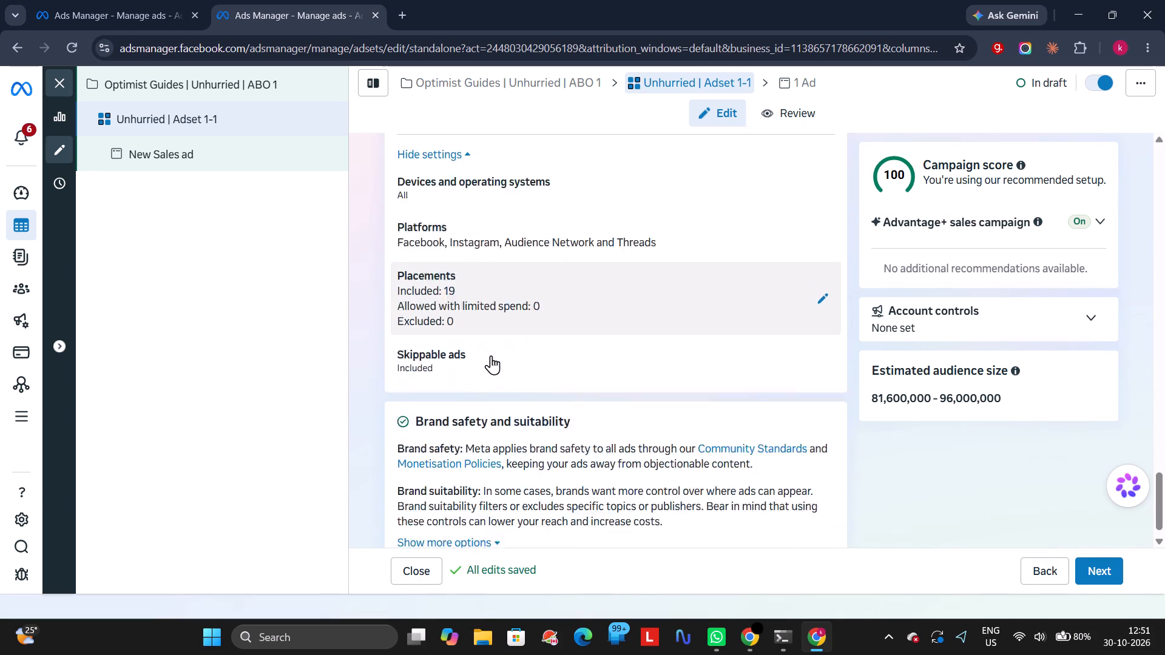
{"action": "scroll", "coordinate": [491, 355], "scroll_direction": "left", "scroll_amount": 1}
{"action": "scroll", "coordinate": [485, 357], "scroll_direction": "up", "scroll_amount": 4}
{"action": "scroll", "coordinate": [481, 357], "scroll_direction": "down", "scroll_amount": 1}
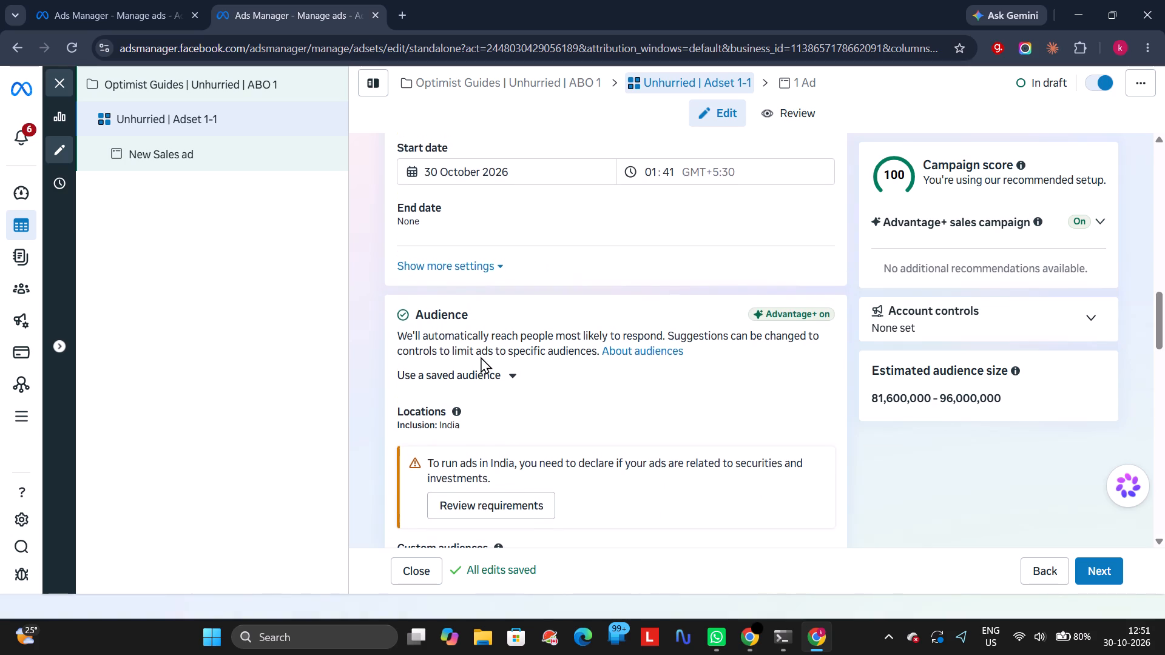
{"action": "scroll", "coordinate": [481, 357], "scroll_direction": "down", "scroll_amount": 1}
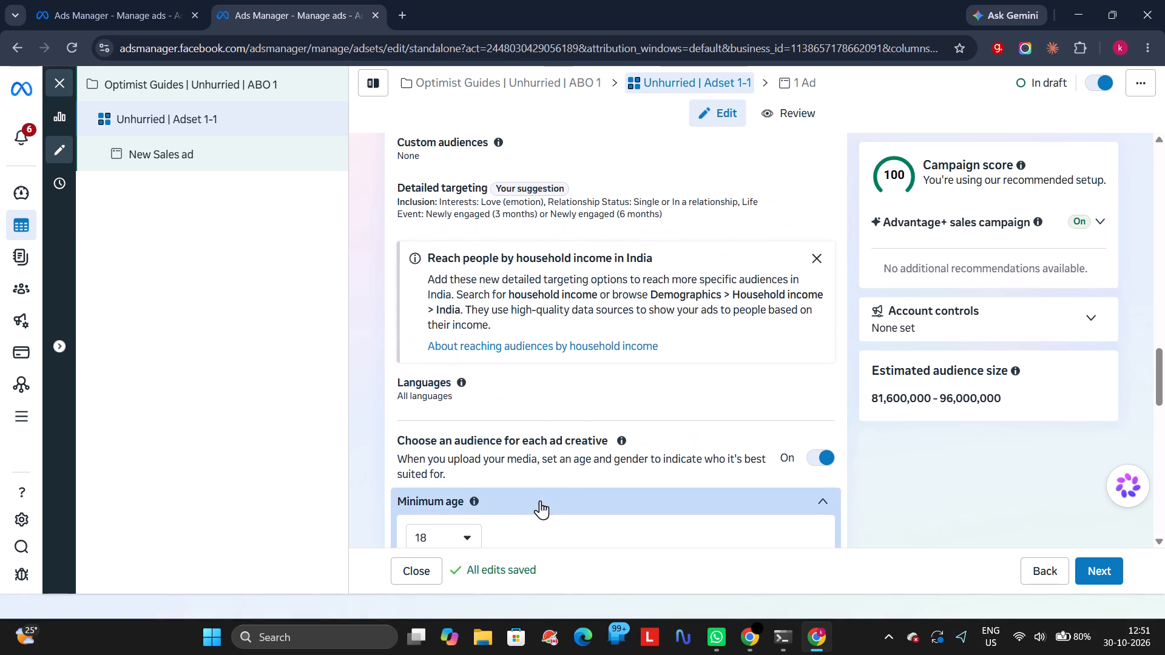
{"action": "left_click", "coordinate": [570, 494]}
{"action": "scroll", "coordinate": [546, 434], "scroll_direction": "up", "scroll_amount": 4}
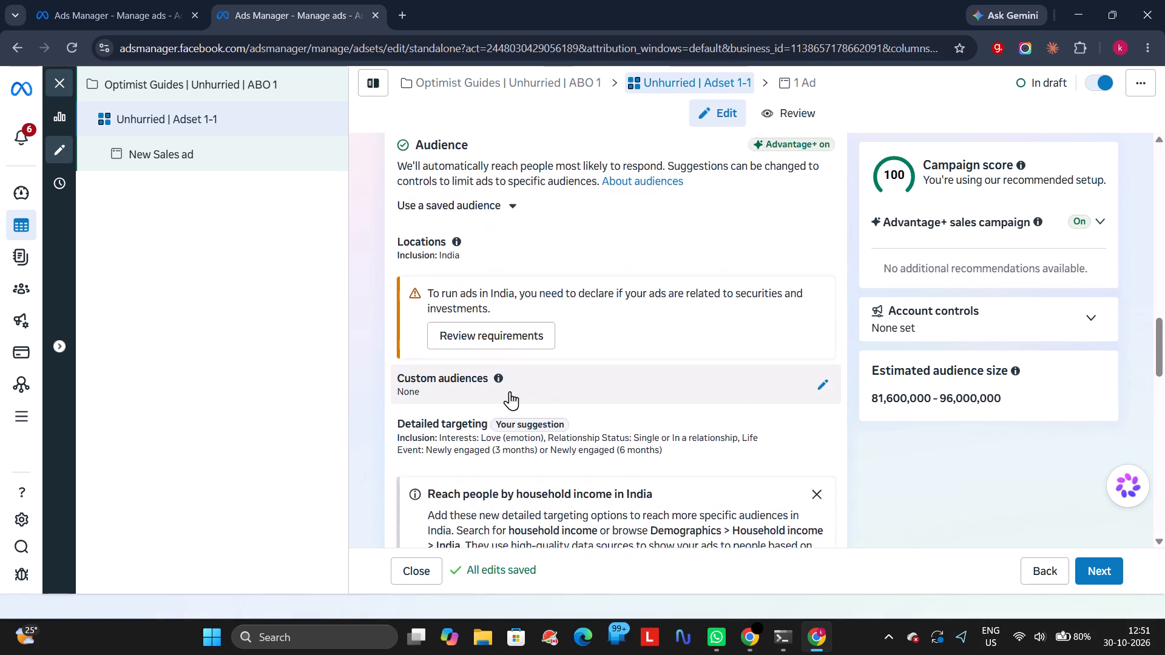
{"action": "scroll", "coordinate": [510, 391], "scroll_direction": "up", "scroll_amount": 3}
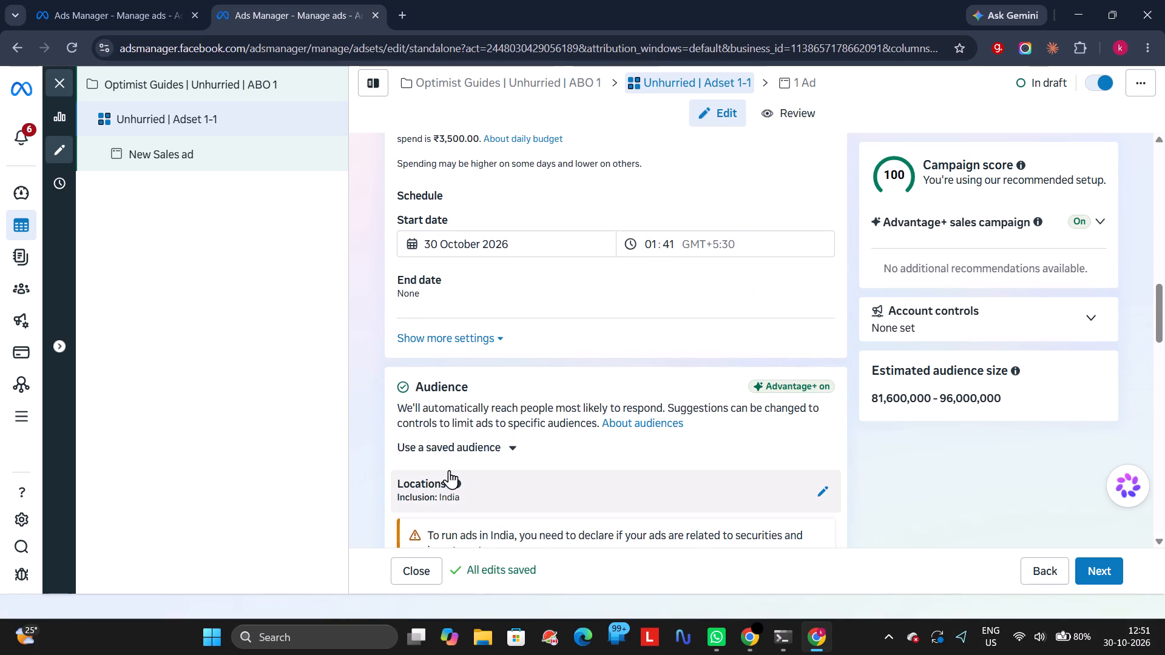
{"action": "scroll", "coordinate": [449, 470], "scroll_direction": "up", "scroll_amount": 1}
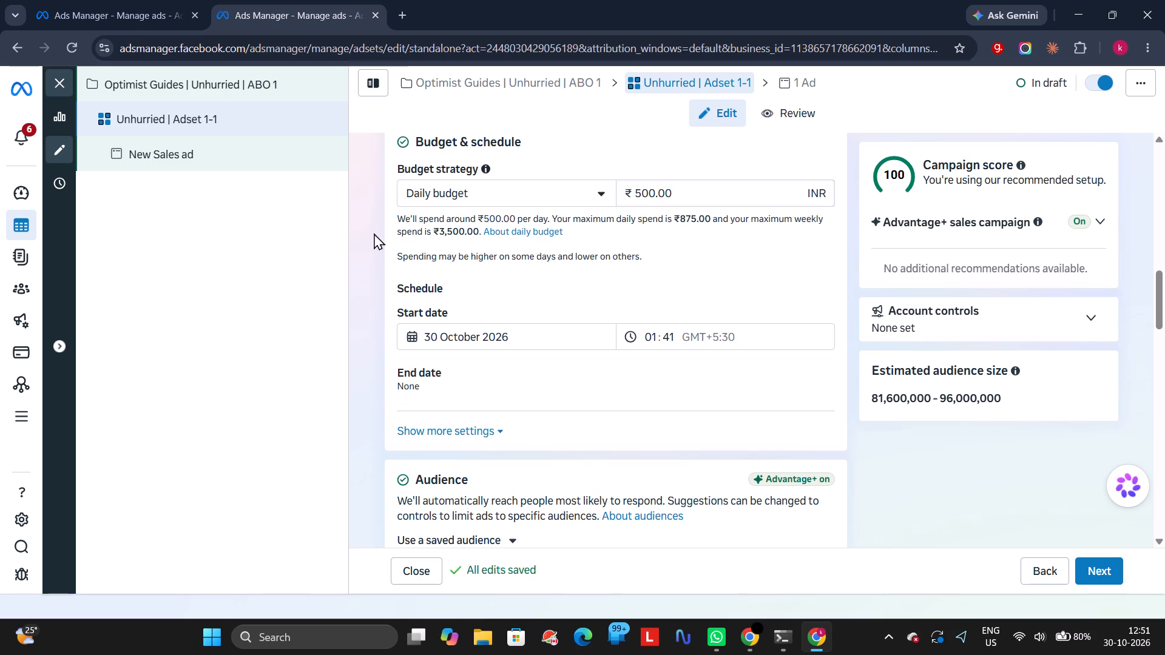
Examine the languages, age and gender settings of the existing ad set Unhurried | Adset 1 – Copy.
{"action": "left_click", "coordinate": [183, 0]}
{"action": "left_click", "coordinate": [363, 495]}
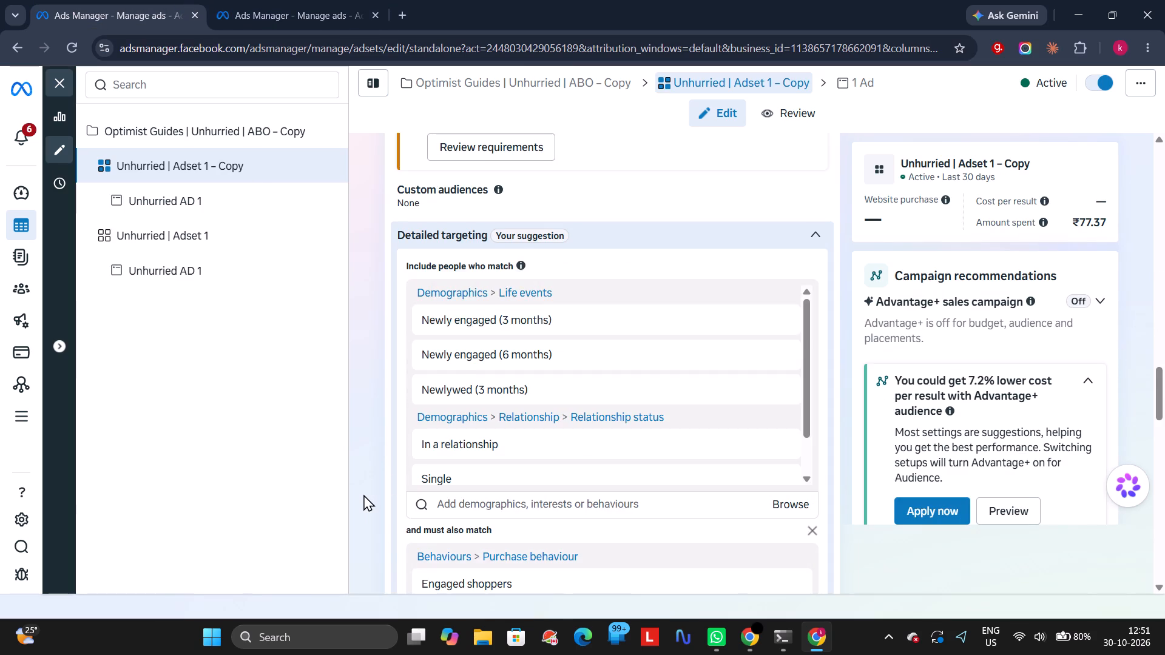
{"action": "scroll", "coordinate": [363, 494], "scroll_direction": "down", "scroll_amount": 7}
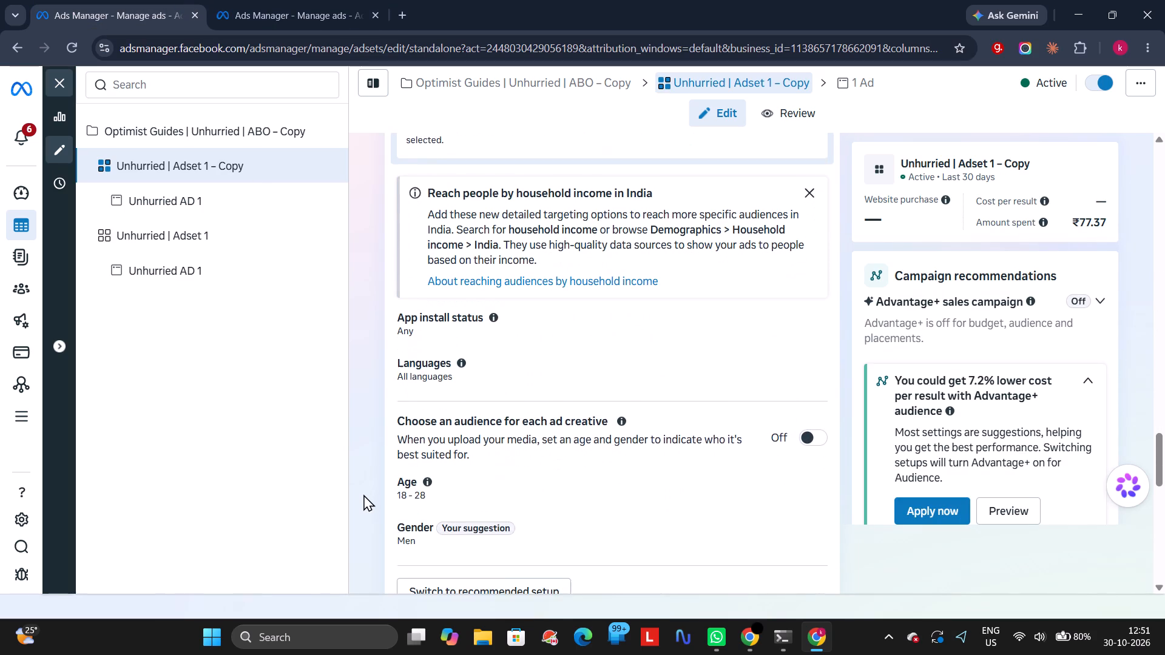
{"action": "scroll", "coordinate": [363, 494], "scroll_direction": "down", "scroll_amount": 1}
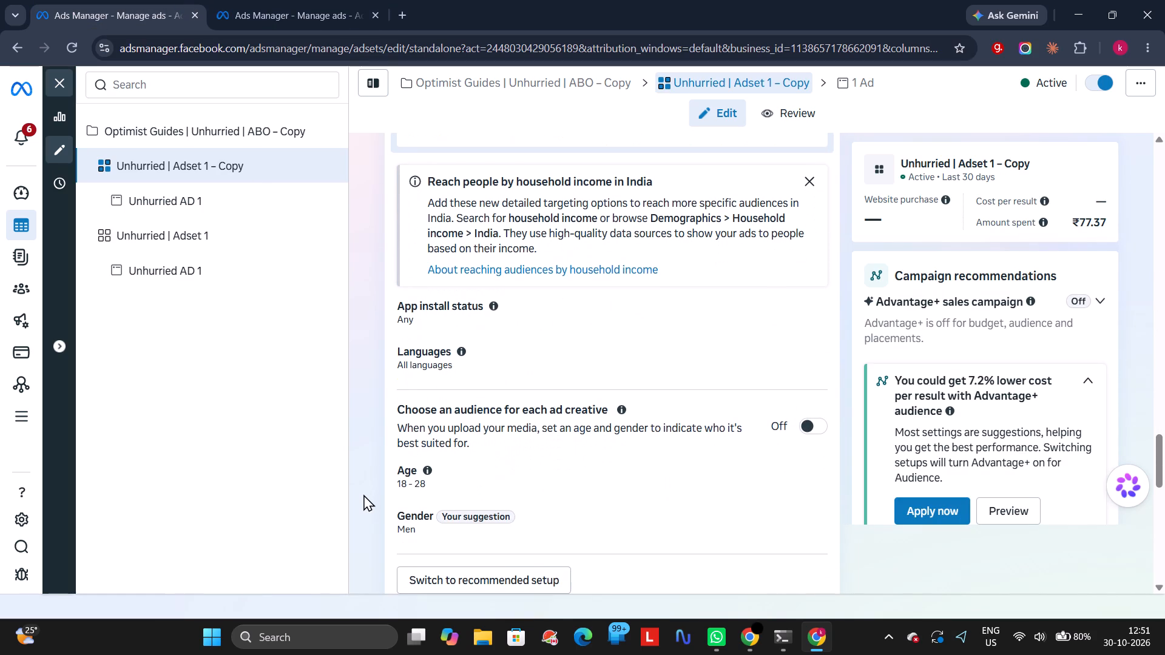
{"action": "scroll", "coordinate": [363, 494], "scroll_direction": "down", "scroll_amount": 2}
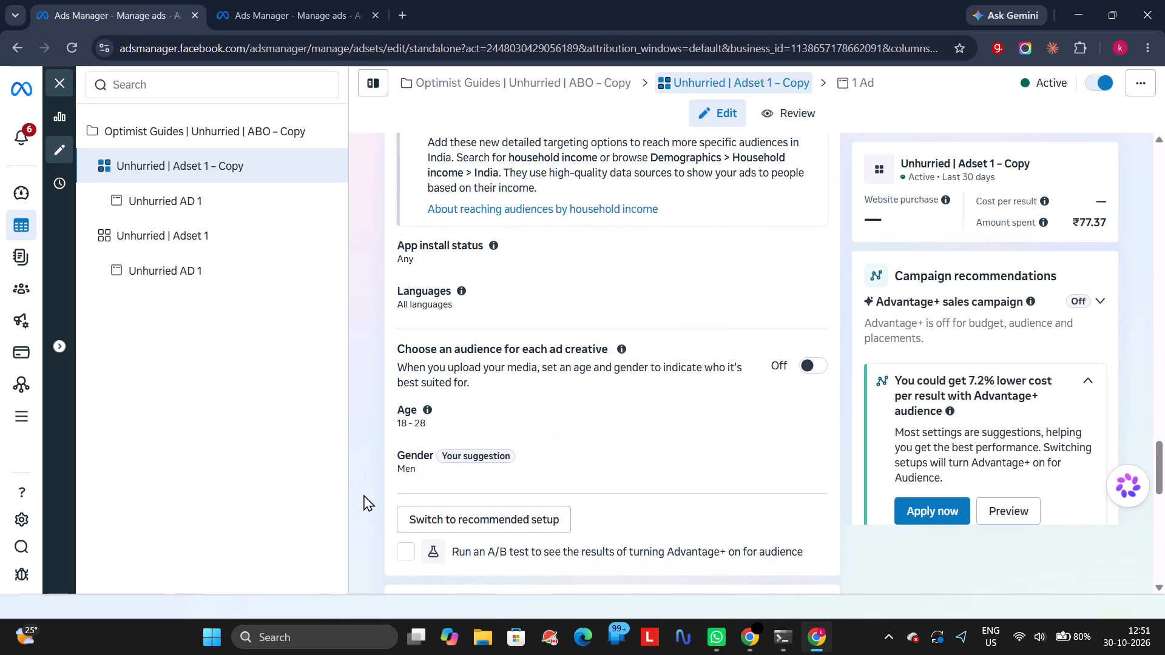
{"action": "scroll", "coordinate": [363, 494], "scroll_direction": "down", "scroll_amount": 1}
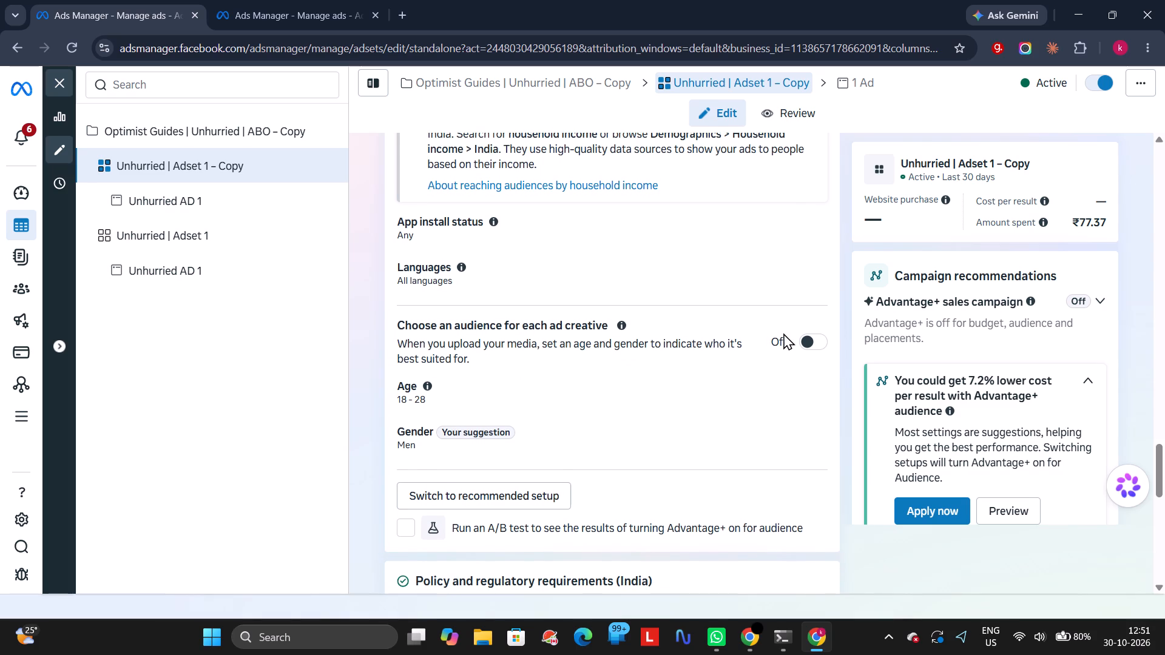
Inspect the Minimum age setting in the new ad set Unhurried | Adset 1-1.
{"action": "left_click", "coordinate": [274, 0]}
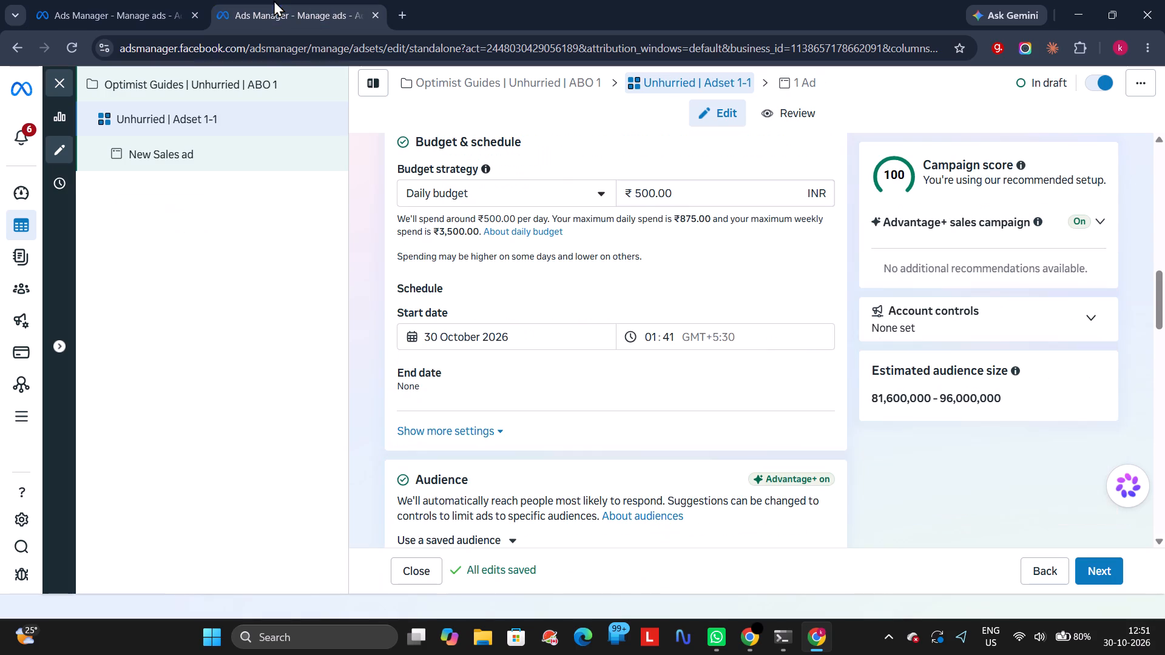
{"action": "scroll", "coordinate": [421, 374], "scroll_direction": "down", "scroll_amount": 7}
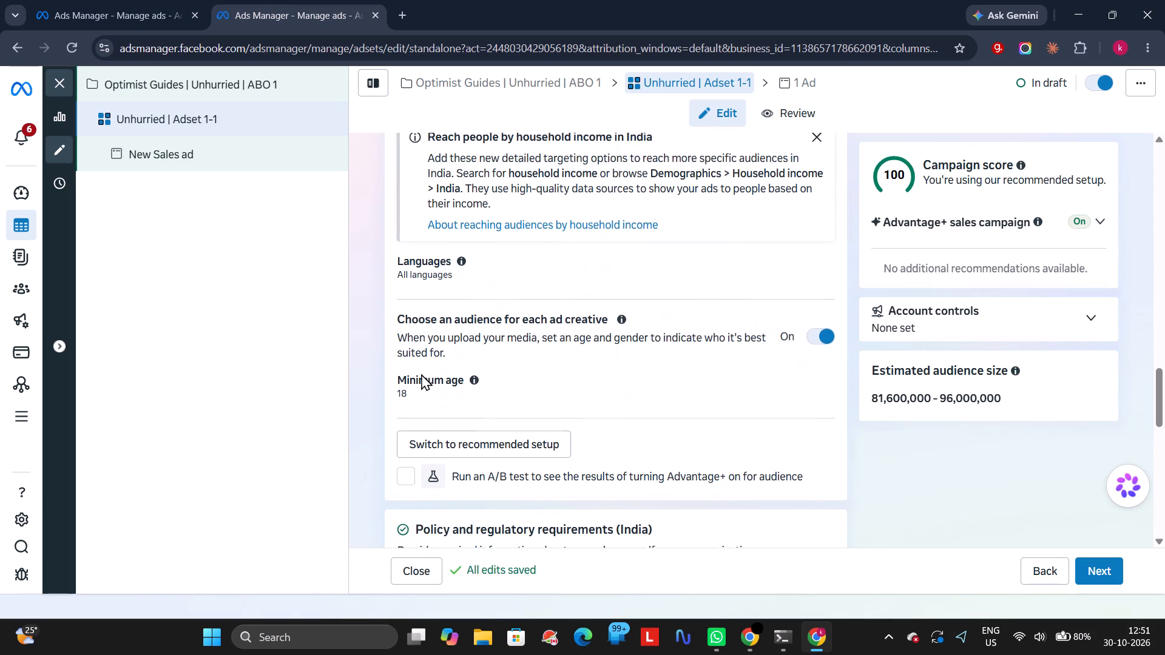
{"action": "scroll", "coordinate": [421, 374], "scroll_direction": "down", "scroll_amount": 2}
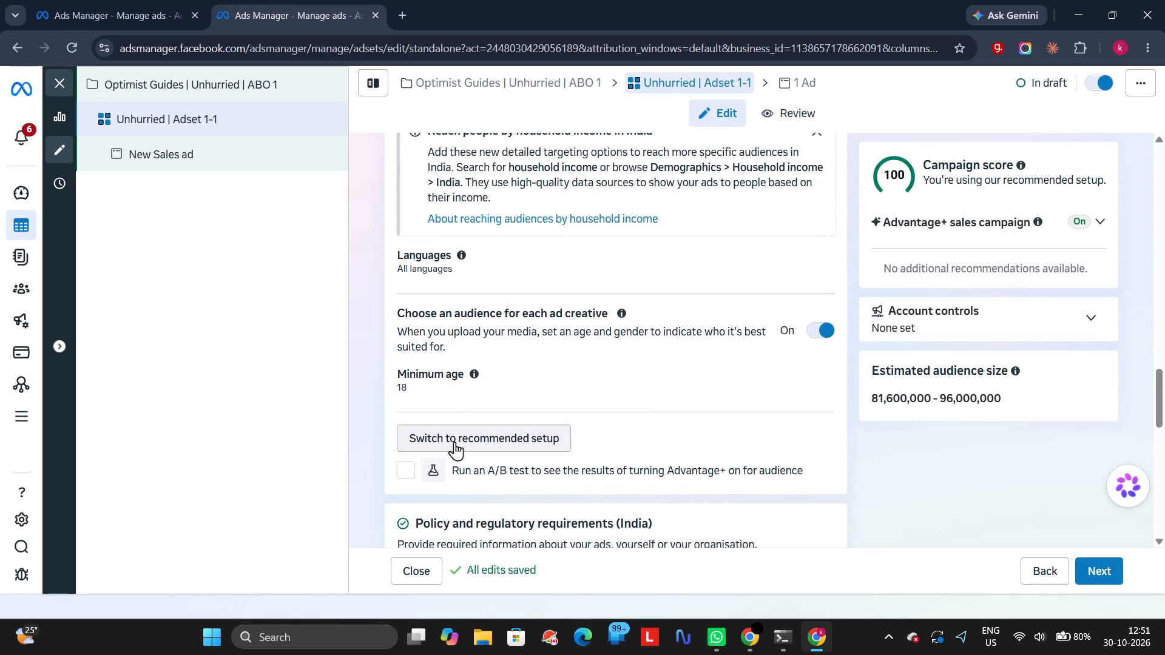
{"action": "left_click", "coordinate": [458, 395]}
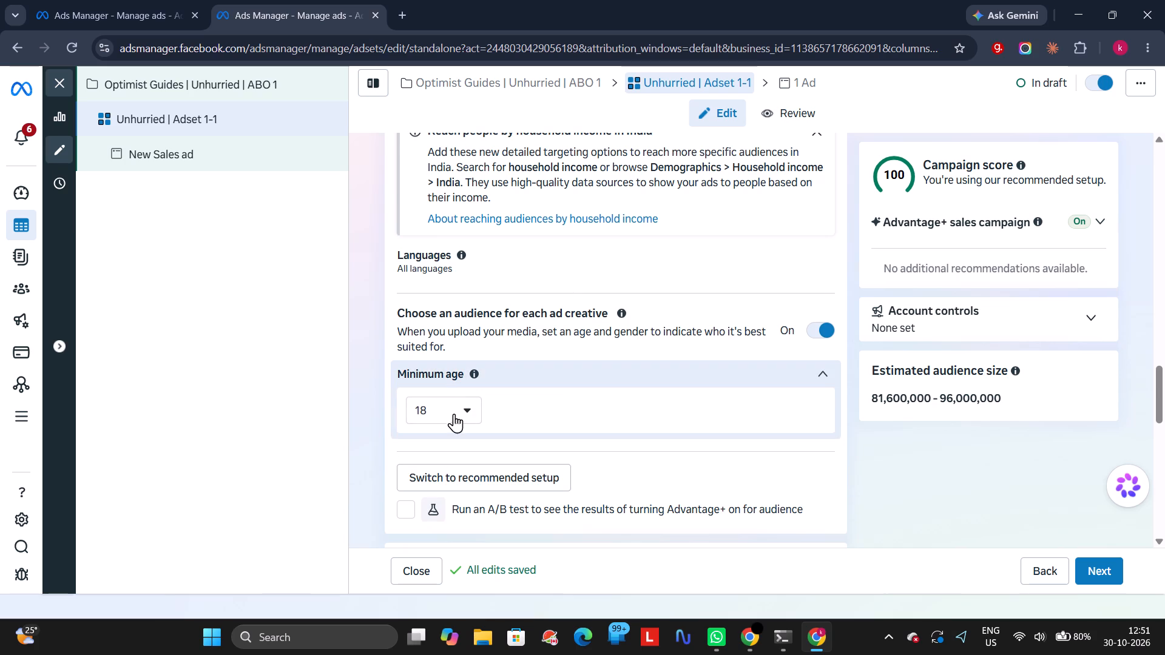
{"action": "left_click", "coordinate": [454, 415]}
{"action": "left_click", "coordinate": [453, 414]}
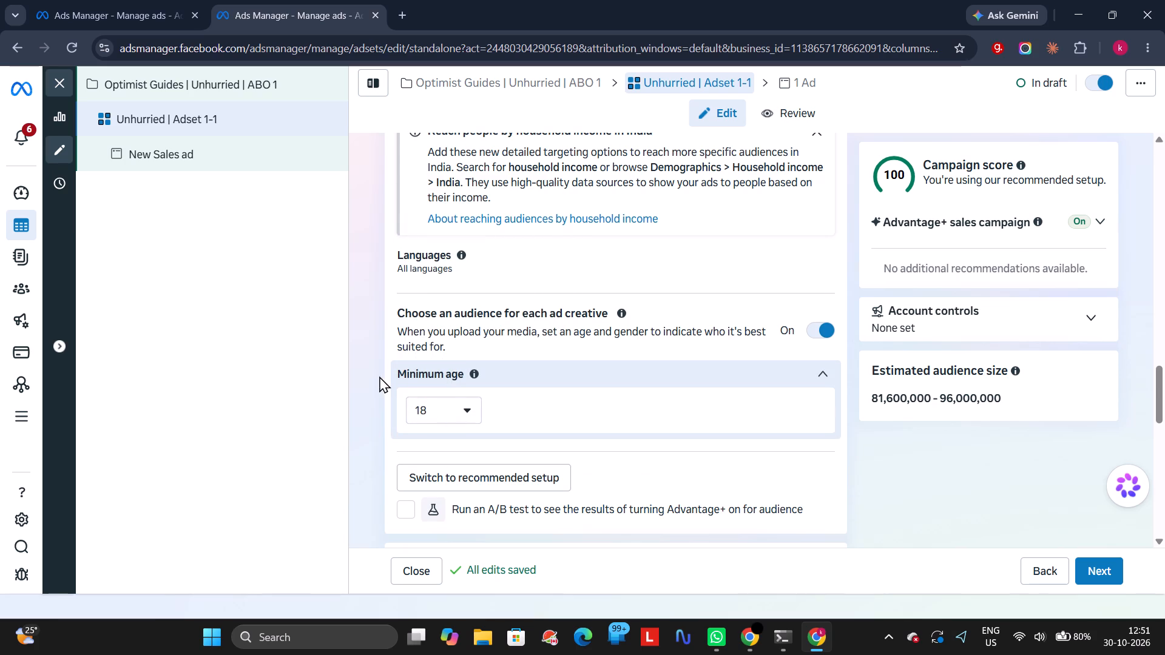
{"action": "left_click", "coordinate": [355, 364]}
Exclude Threads and Audience Network from the new ad set's placement platforms, keeping Facebook and Instagram.
{"action": "scroll", "coordinate": [363, 412], "scroll_direction": "down", "scroll_amount": 6}
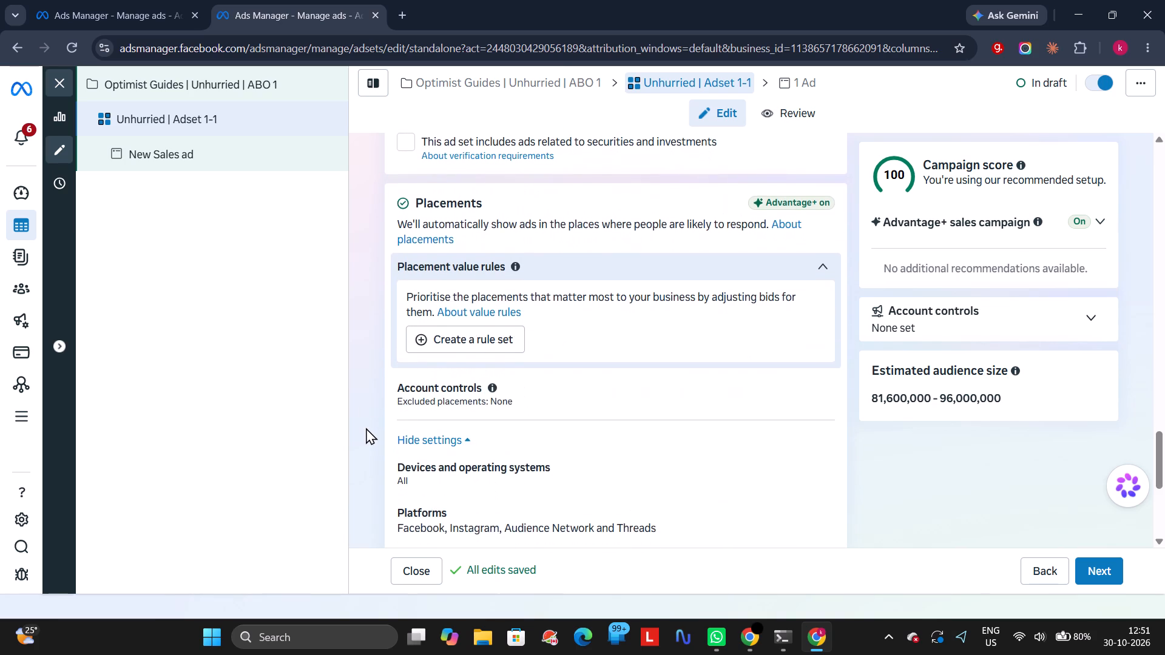
{"action": "scroll", "coordinate": [366, 428], "scroll_direction": "down", "scroll_amount": 3}
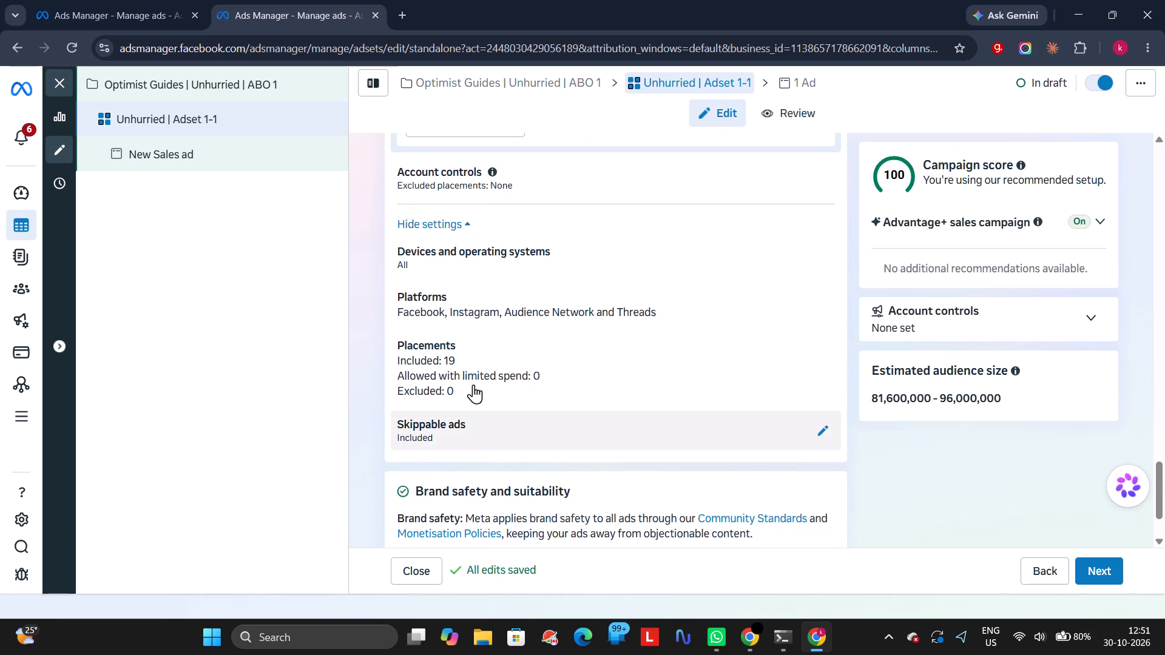
{"action": "scroll", "coordinate": [497, 374], "scroll_direction": "down", "scroll_amount": 2}
{"action": "left_click", "coordinate": [524, 298]}
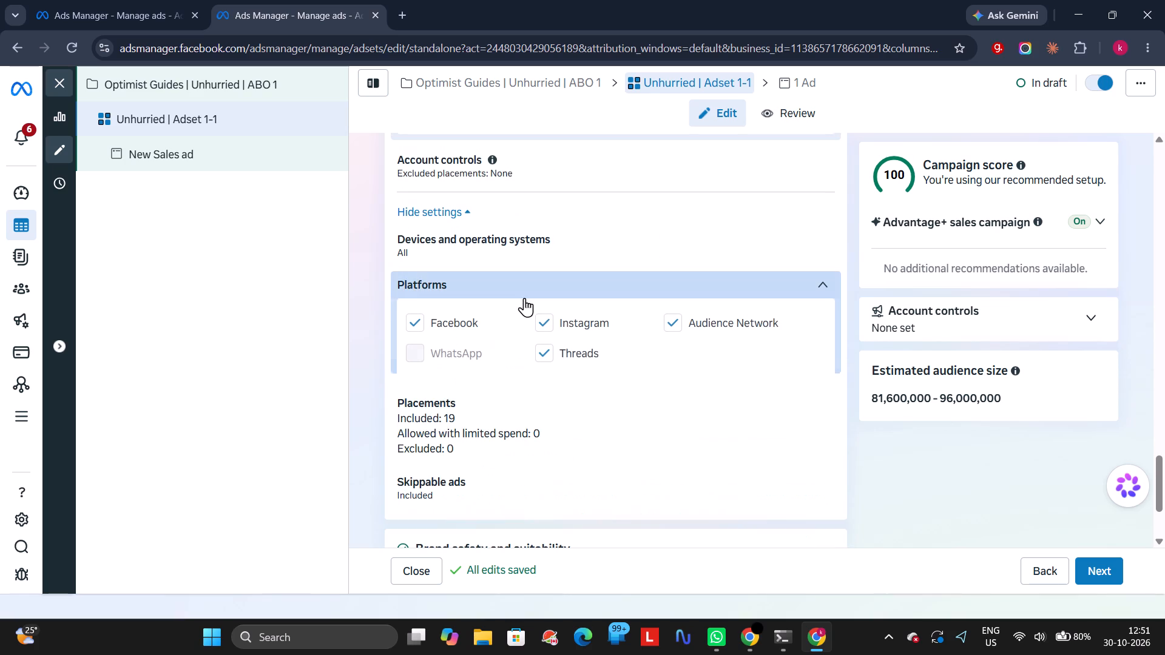
{"action": "left_click", "coordinate": [555, 358]}
{"action": "left_click", "coordinate": [664, 321]}
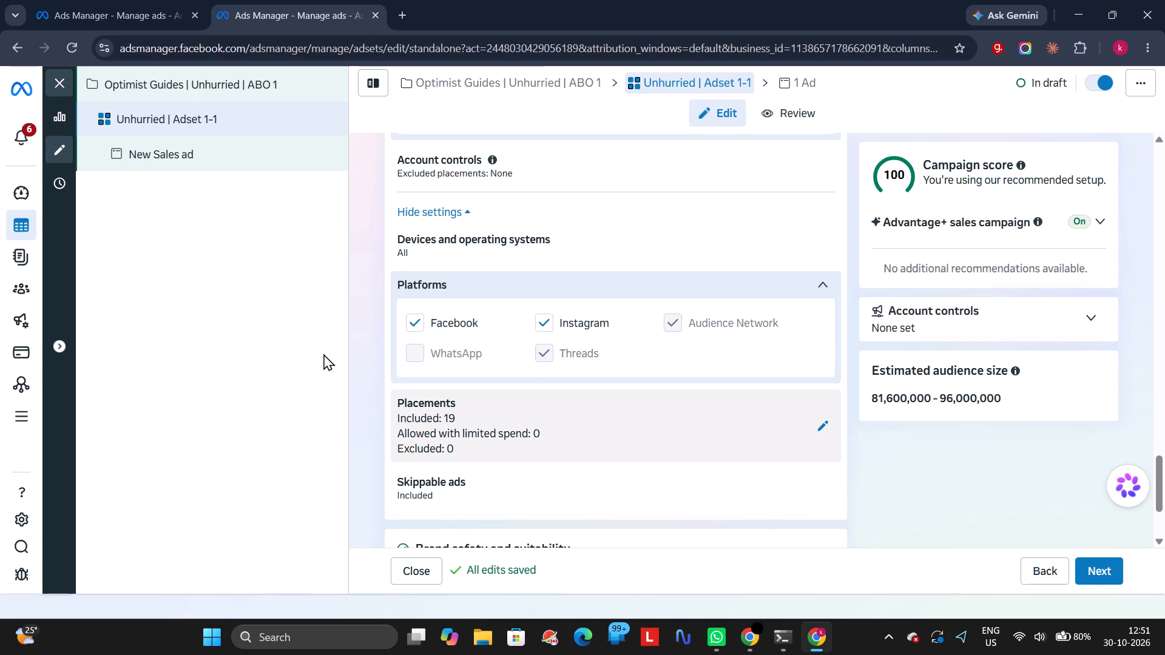
{"action": "left_click", "coordinate": [382, 357]}
{"action": "left_click", "coordinate": [718, 305]}
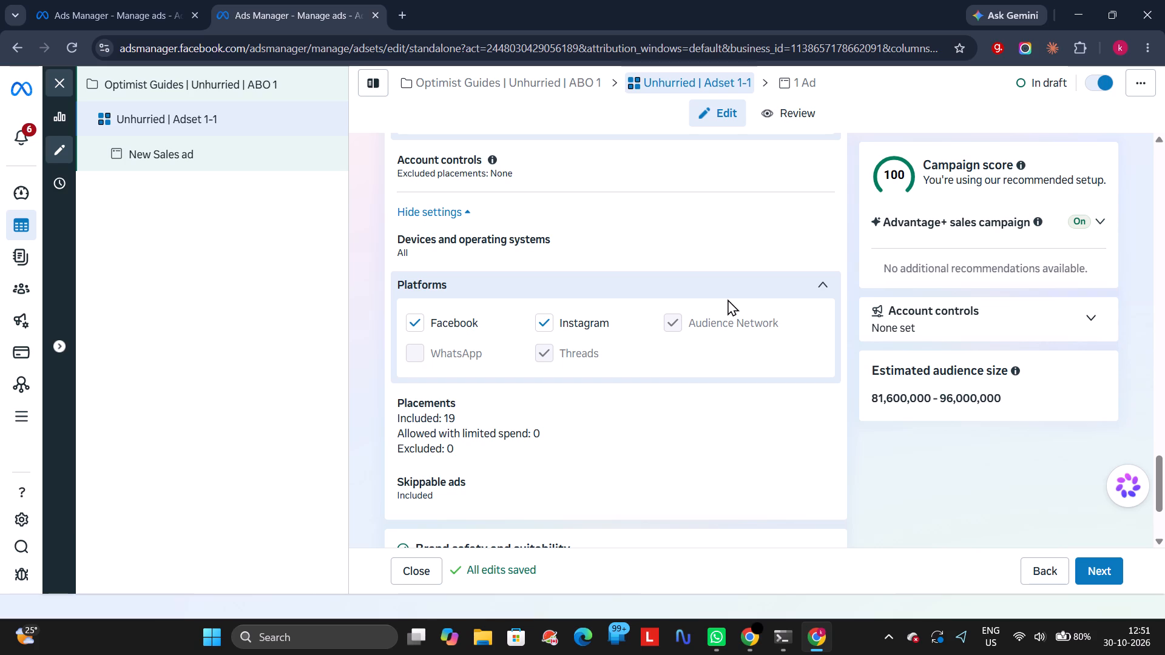
{"action": "left_click", "coordinate": [728, 299]}
{"action": "left_click", "coordinate": [785, 280]}
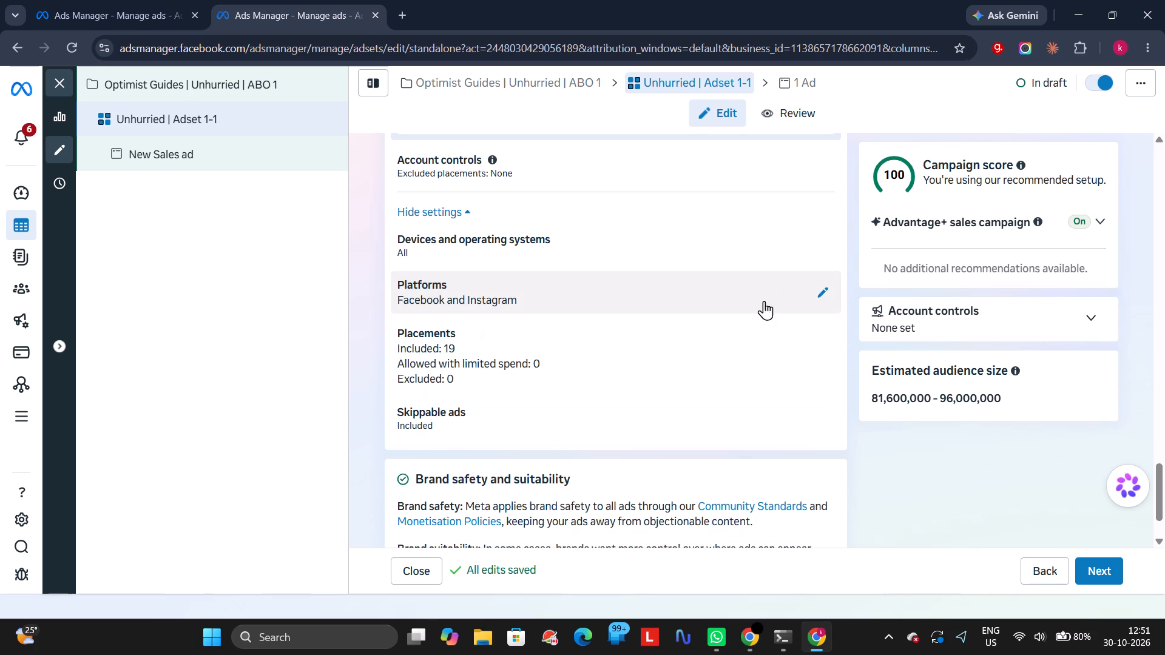
Disallow limited spending to excluded placements in the new ad set.
{"action": "scroll", "coordinate": [681, 372], "scroll_direction": "down", "scroll_amount": 7}
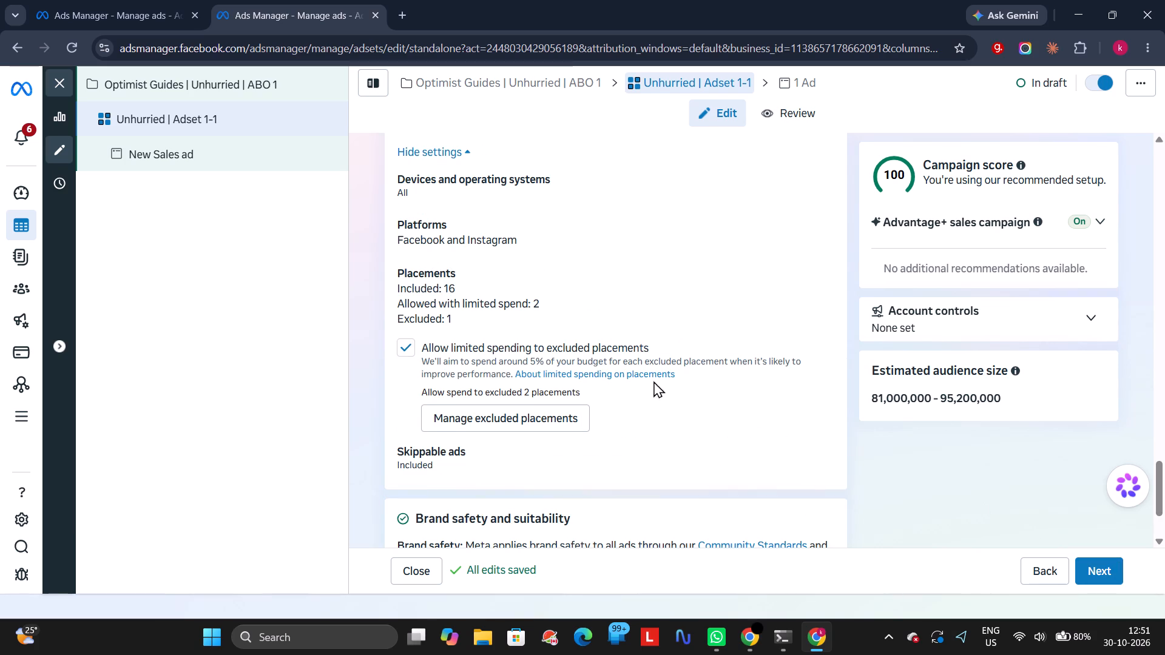
{"action": "scroll", "coordinate": [629, 372], "scroll_direction": "up", "scroll_amount": 1}
{"action": "left_click", "coordinate": [420, 371]}
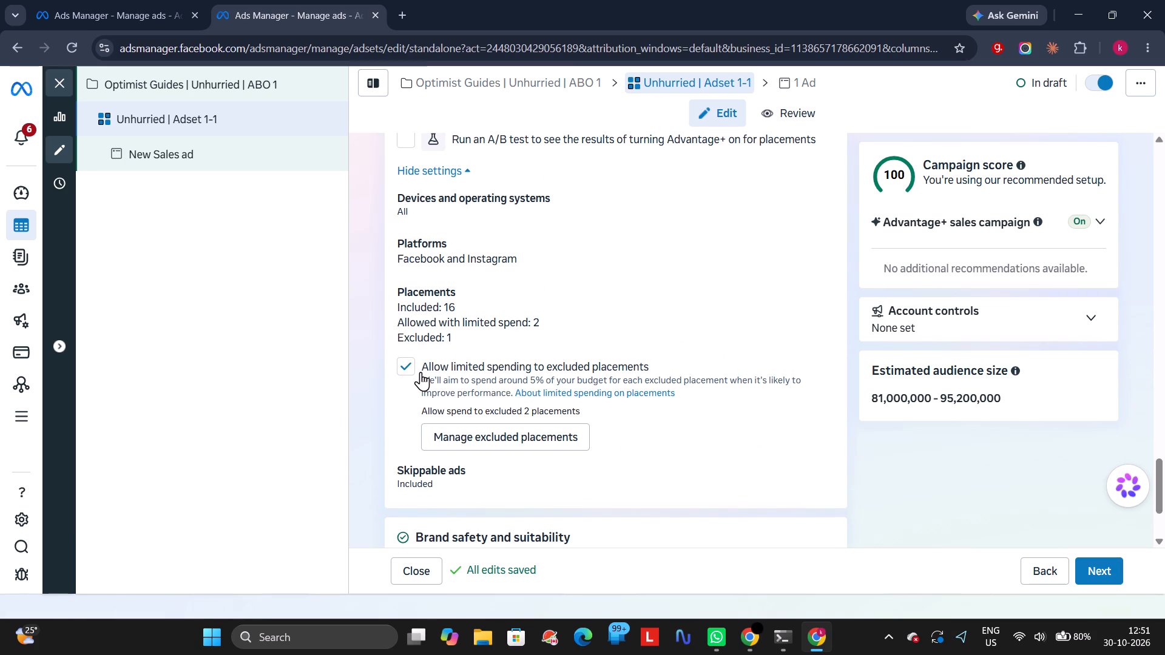
Review the new ad set's placements, minimum age, detailed targeting, locations and schedule.
{"action": "scroll", "coordinate": [396, 388], "scroll_direction": "up", "scroll_amount": 3}
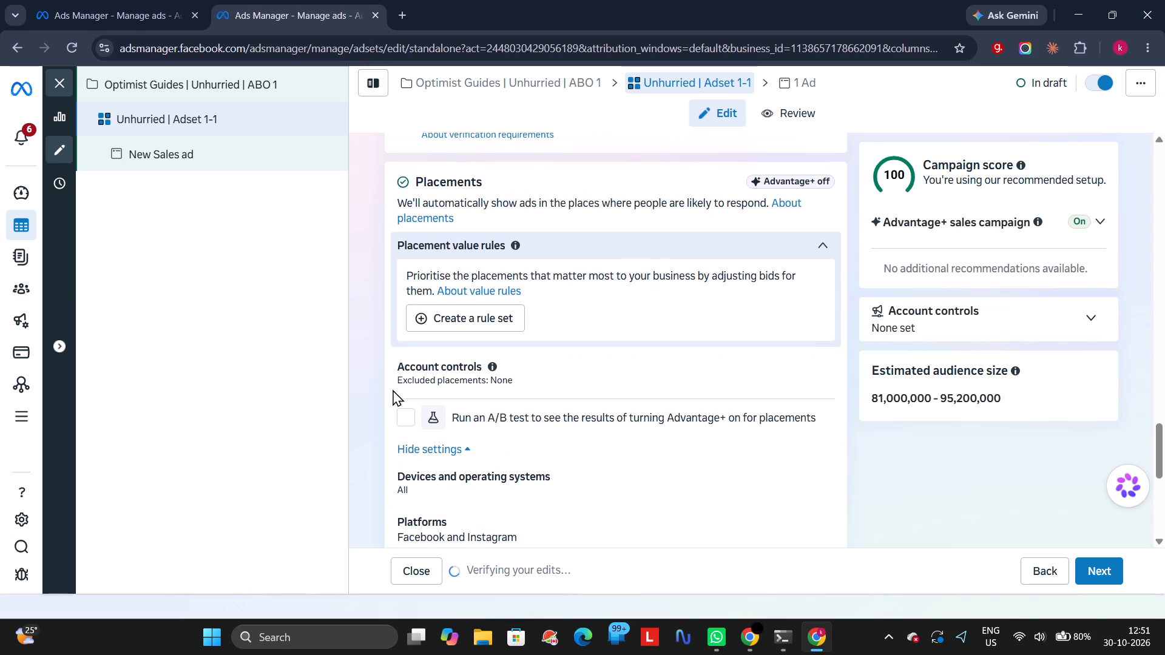
{"action": "scroll", "coordinate": [393, 389], "scroll_direction": "up", "scroll_amount": 5}
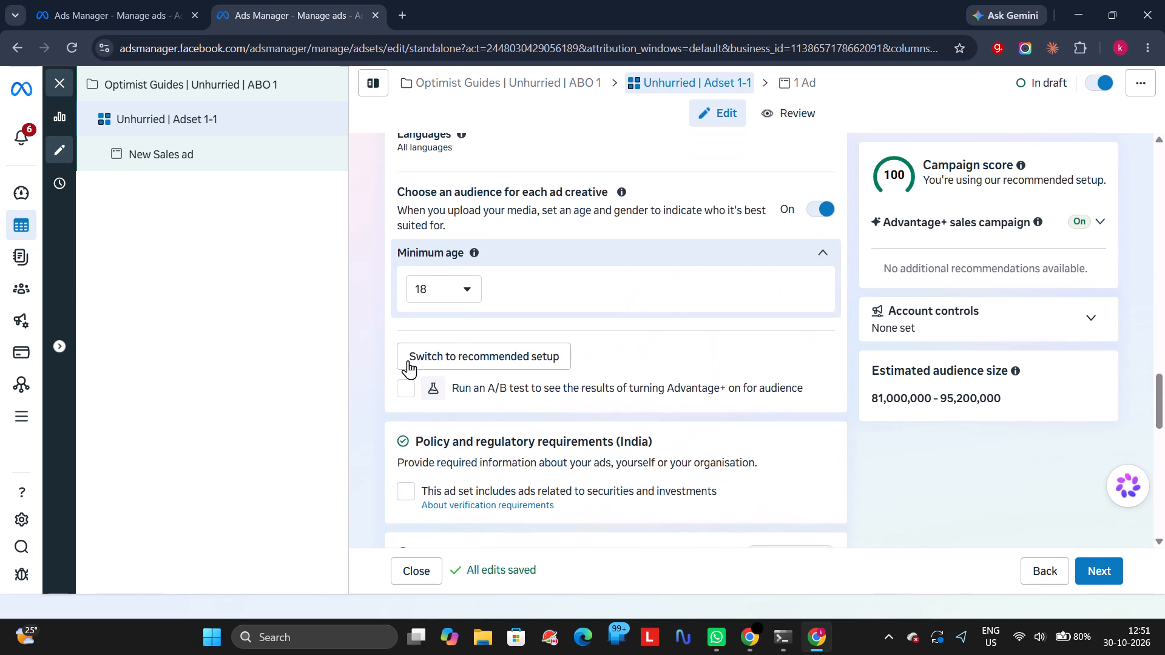
{"action": "scroll", "coordinate": [408, 360], "scroll_direction": "up", "scroll_amount": 6}
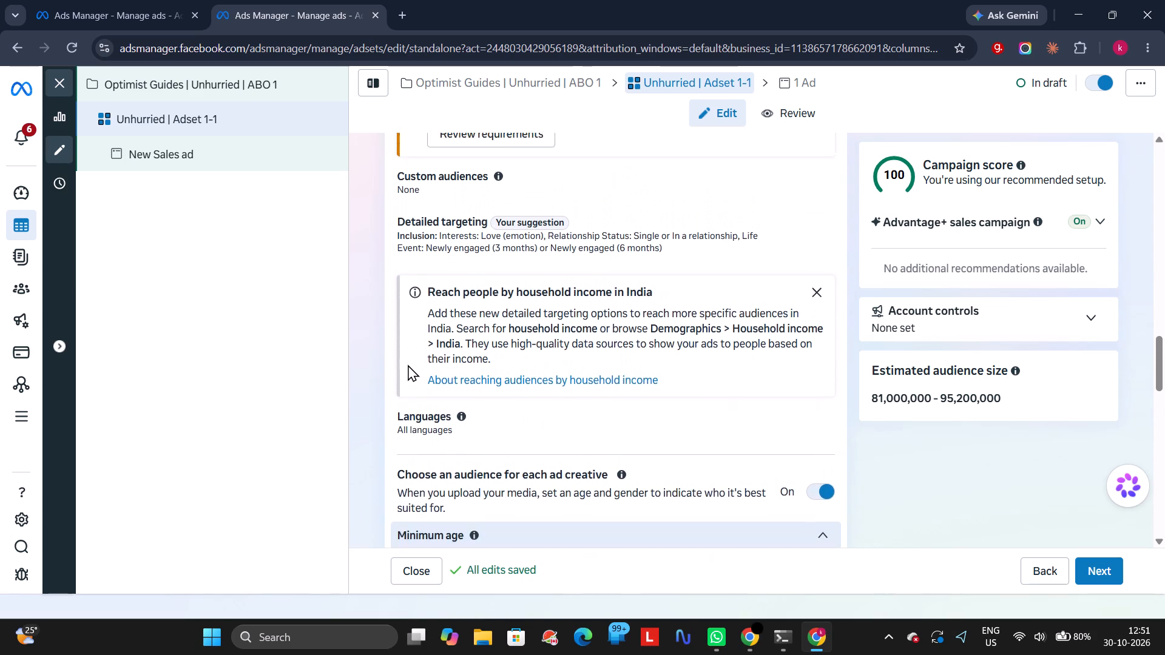
{"action": "scroll", "coordinate": [408, 367], "scroll_direction": "up", "scroll_amount": 5}
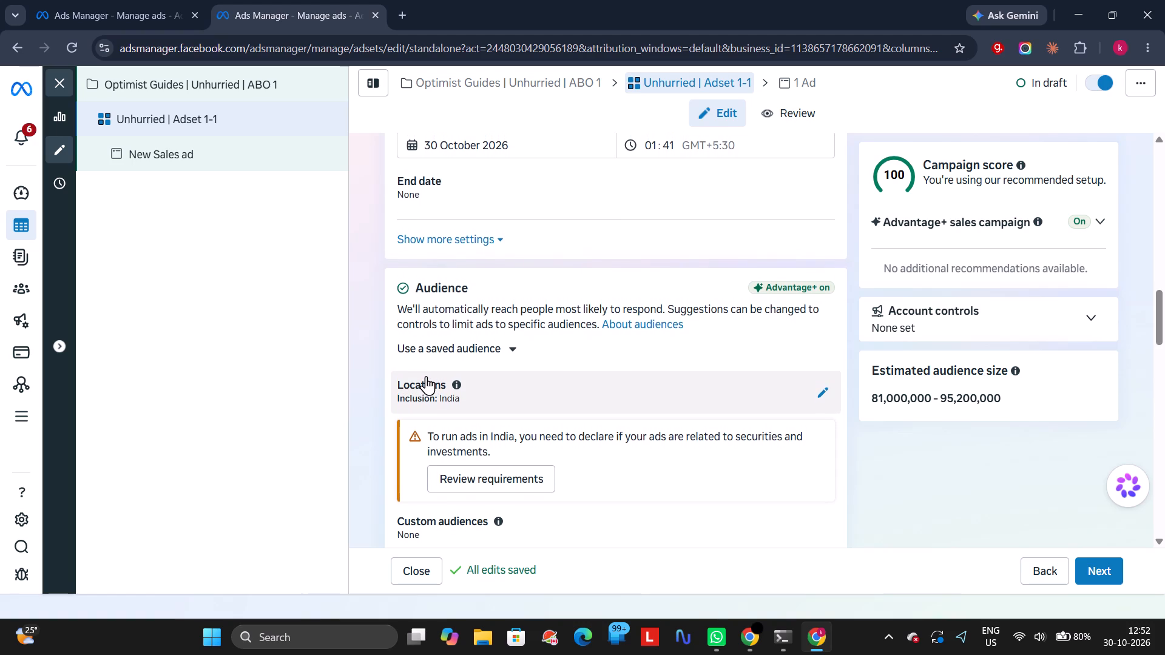
Proceed from the ad set Unhurried | Adset 1-1 to its New Sales ad.
{"action": "scroll", "coordinate": [428, 378], "scroll_direction": "down", "scroll_amount": 8}
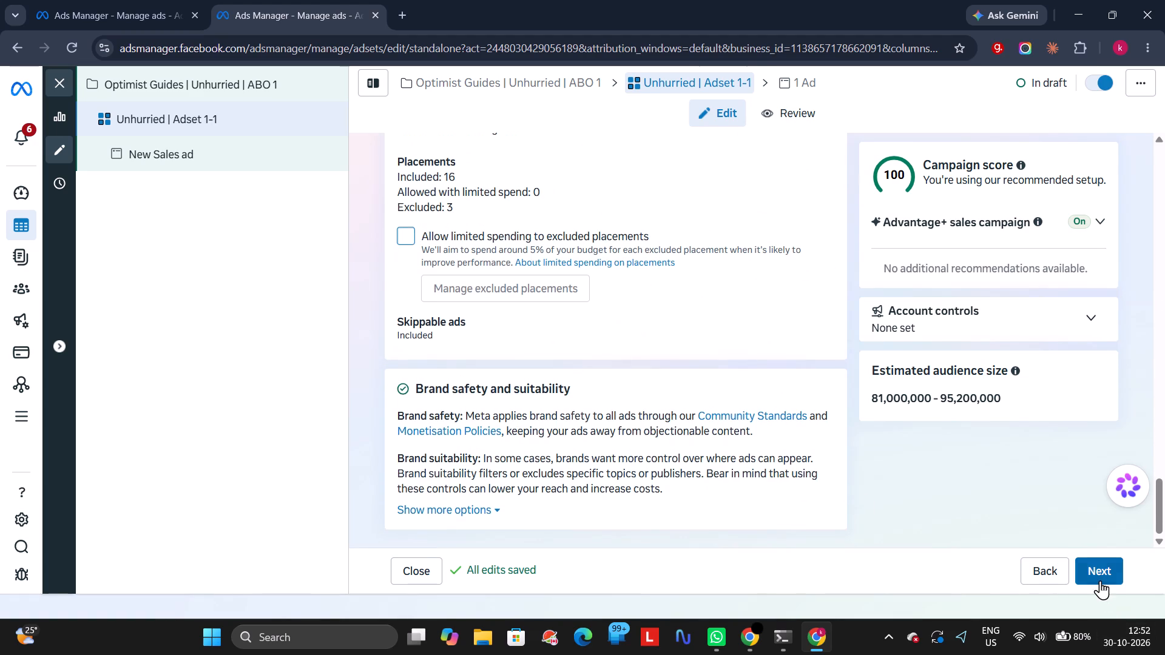
{"action": "left_click", "coordinate": [1100, 580]}
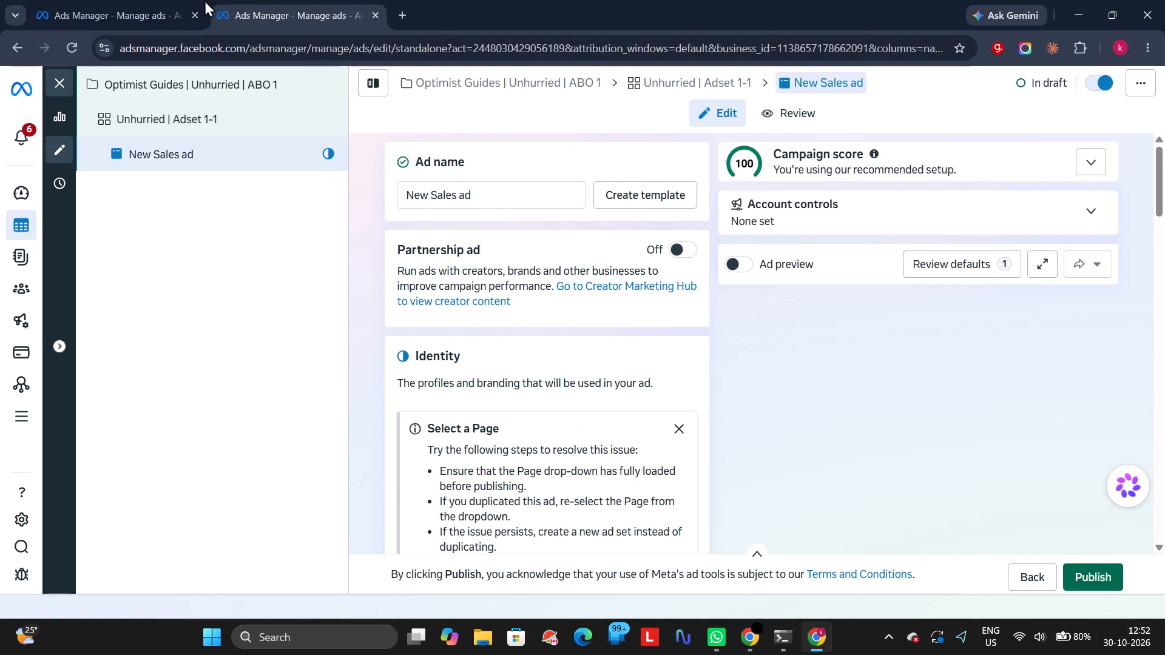
Rename the new ad Unhurried AD 1-1, copying the base name from the ad in Unhurried | Adset 1 – Copy.
{"action": "left_click", "coordinate": [139, 0]}
{"action": "scroll", "coordinate": [467, 150], "scroll_direction": "up", "scroll_amount": 9}
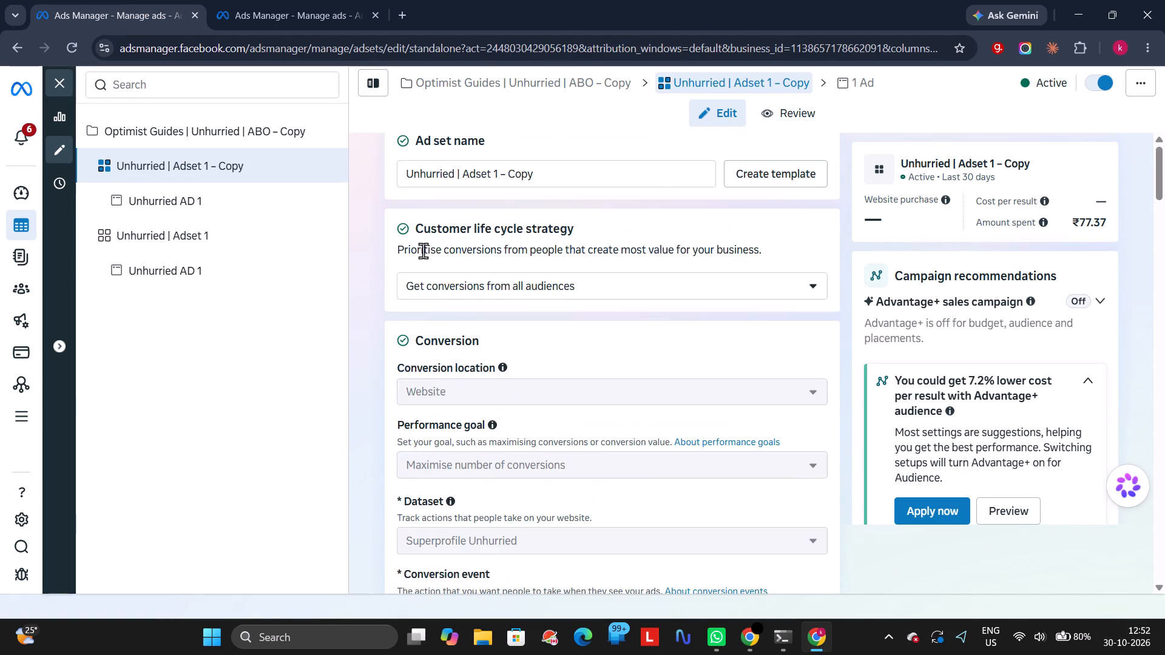
{"action": "left_click", "coordinate": [209, 200]}
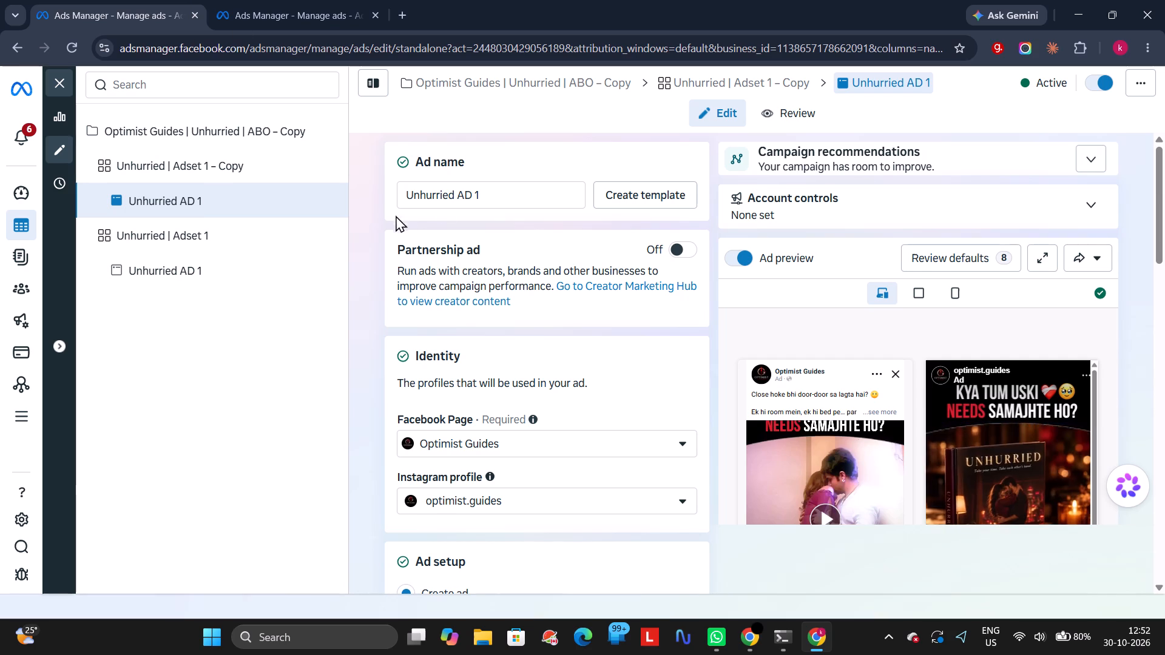
{"action": "triple_click", "coordinate": [455, 191]}
{"action": "triple_click", "coordinate": [454, 193]}
{"action": "key", "text": "ctrl+c"}
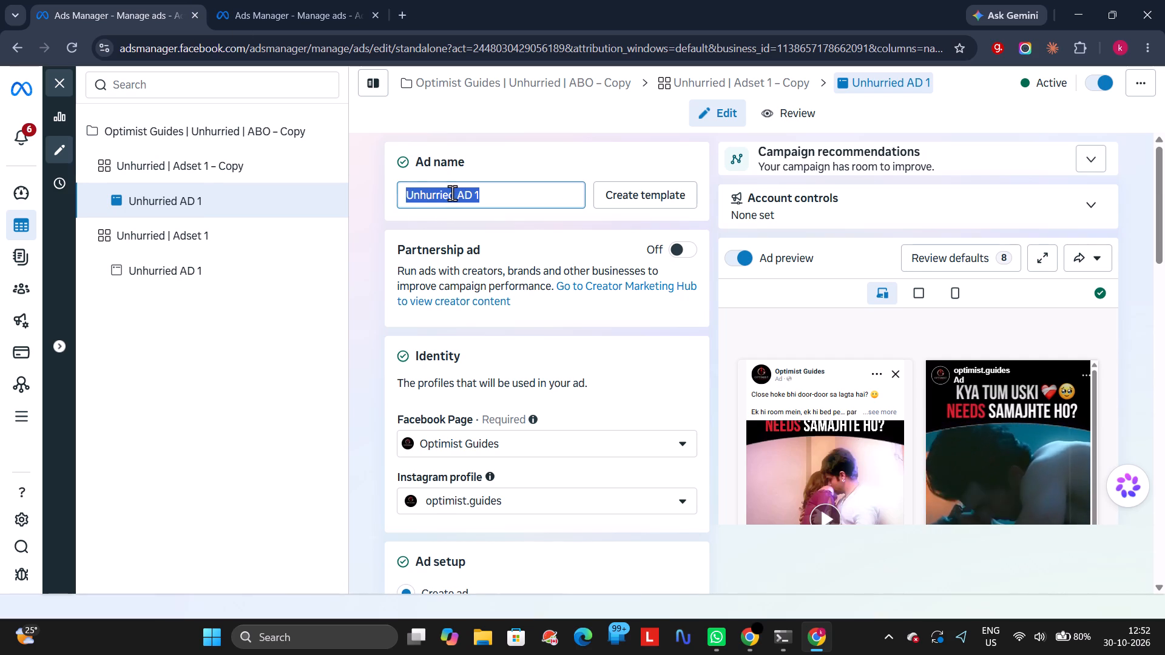
{"action": "left_click", "coordinate": [323, 0]}
{"action": "triple_click", "coordinate": [488, 204]}
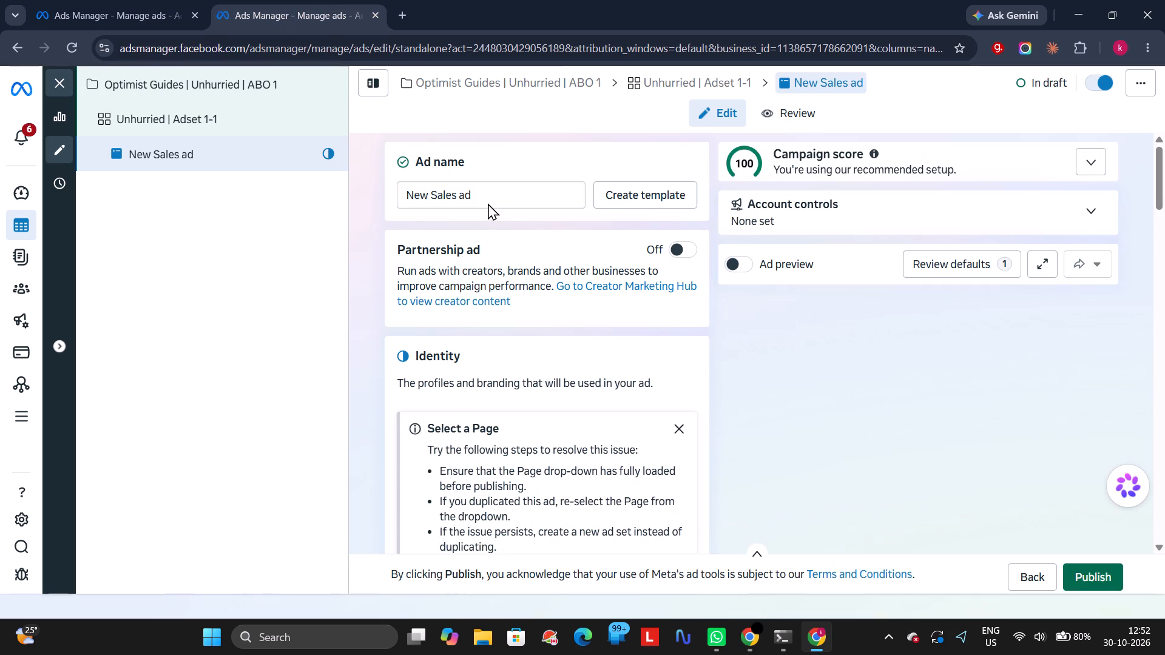
{"action": "left_click", "coordinate": [490, 194]}
{"action": "double_click", "coordinate": [490, 194]}
{"action": "key", "text": "ctrl+v"}
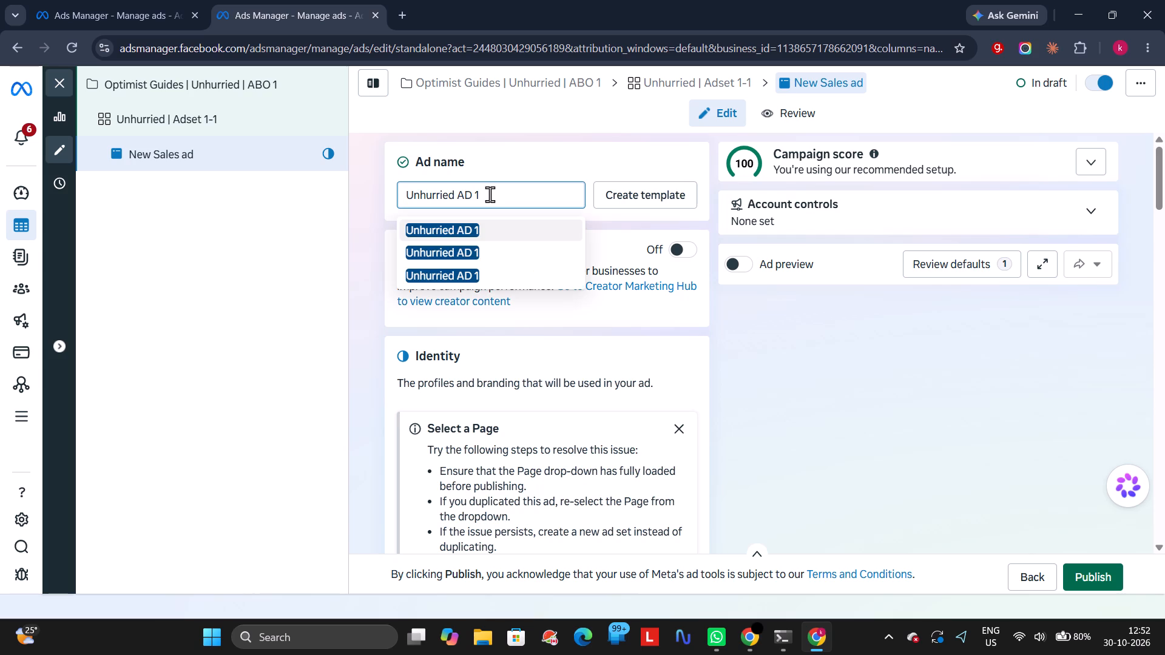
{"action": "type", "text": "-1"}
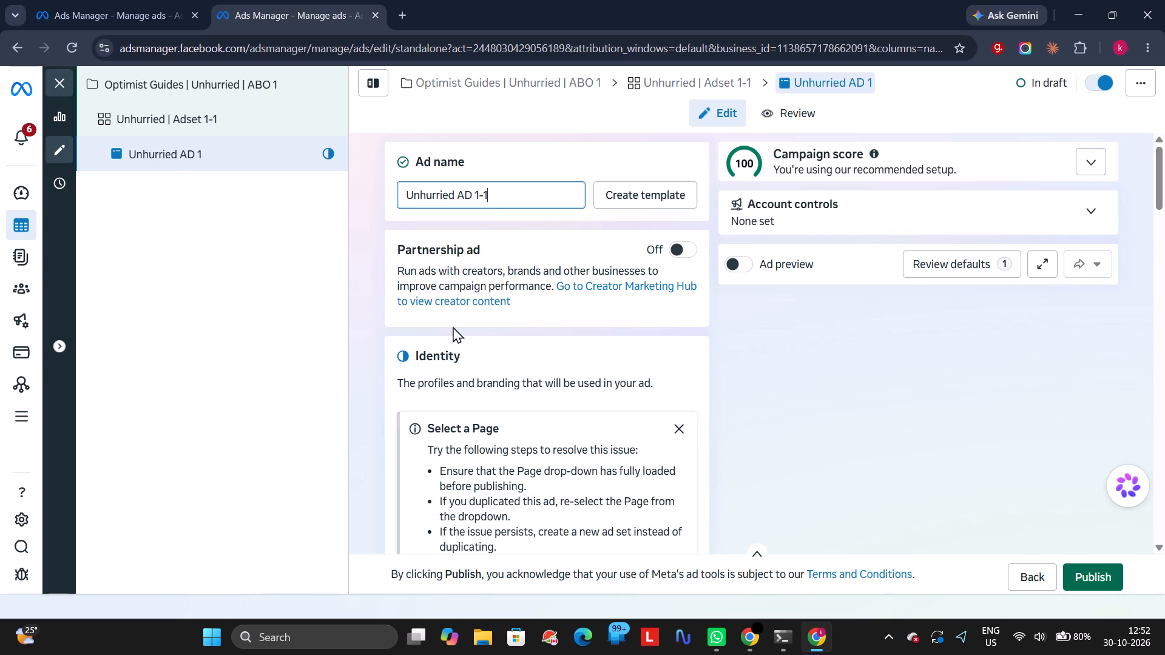
{"action": "left_click", "coordinate": [376, 360]}
Set the new ad's Facebook Page to Optimist Guides from the lifestyle.avatar business.
{"action": "scroll", "coordinate": [376, 360], "scroll_direction": "down", "scroll_amount": 3}
{"action": "left_click", "coordinate": [445, 321]}
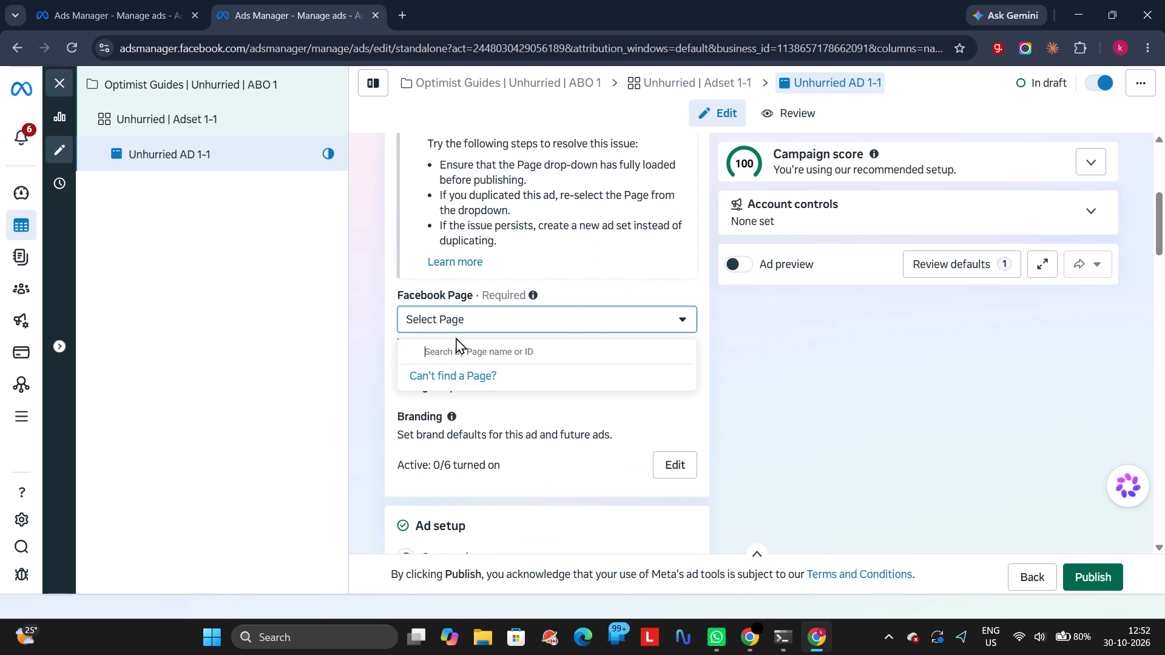
{"action": "scroll", "coordinate": [507, 475], "scroll_direction": "down", "scroll_amount": 1}
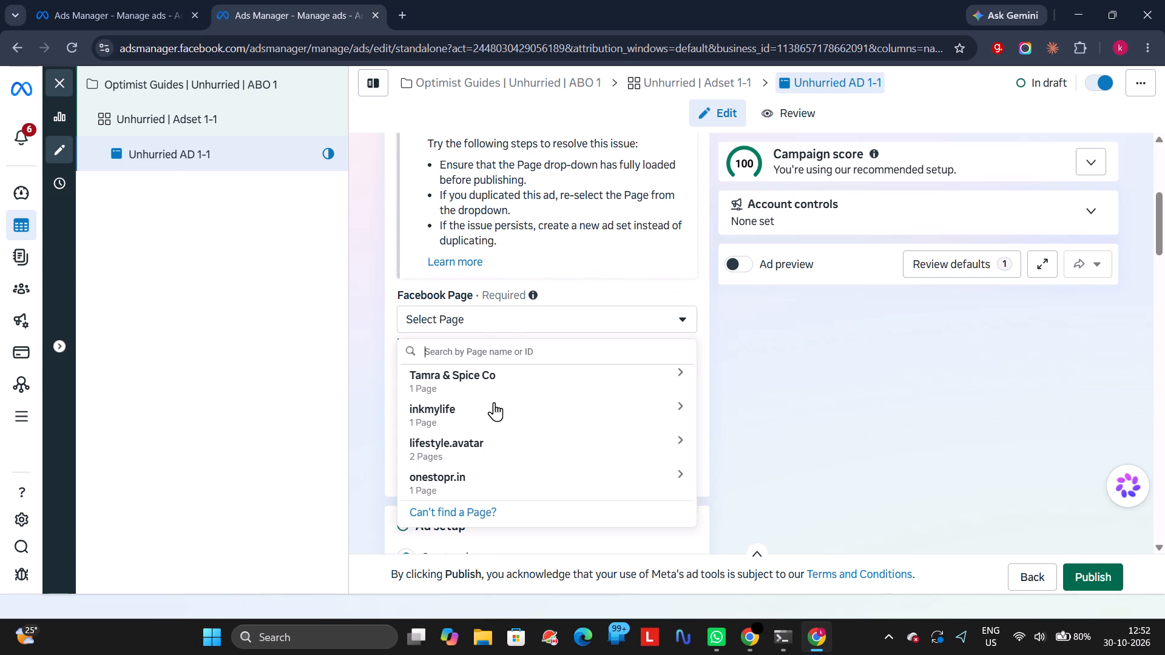
{"action": "left_click", "coordinate": [484, 443]}
{"action": "left_click", "coordinate": [505, 527]}
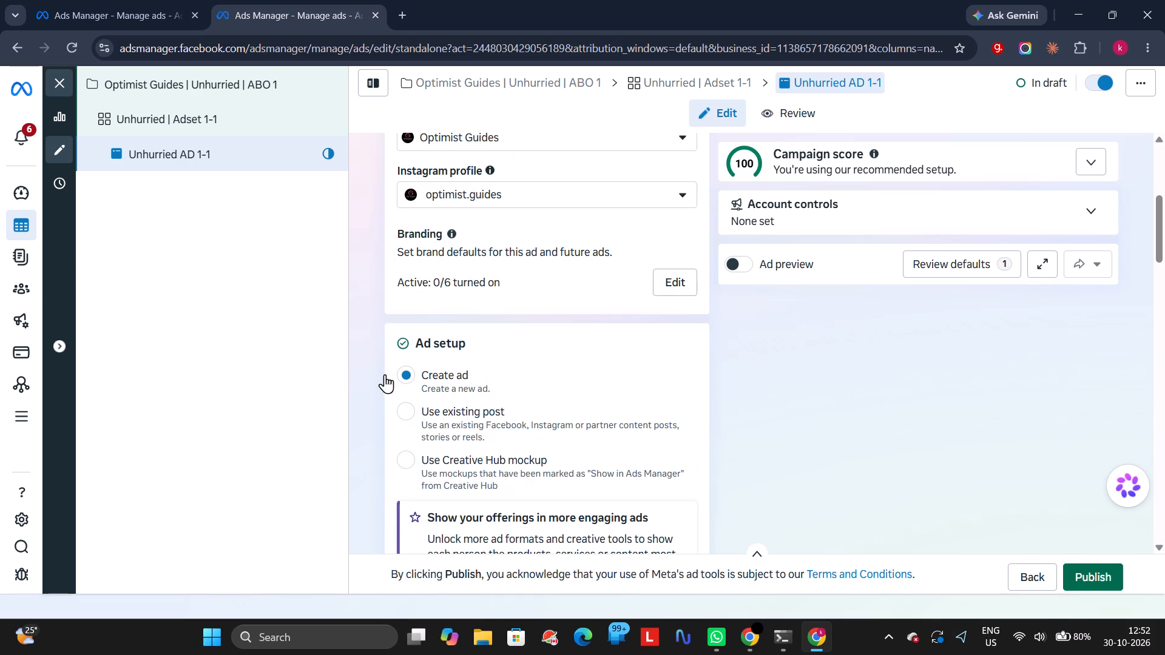
Review the new ad's setup, creative source, format and multi-advertiser options.
{"action": "scroll", "coordinate": [365, 341], "scroll_direction": "left", "scroll_amount": 1}
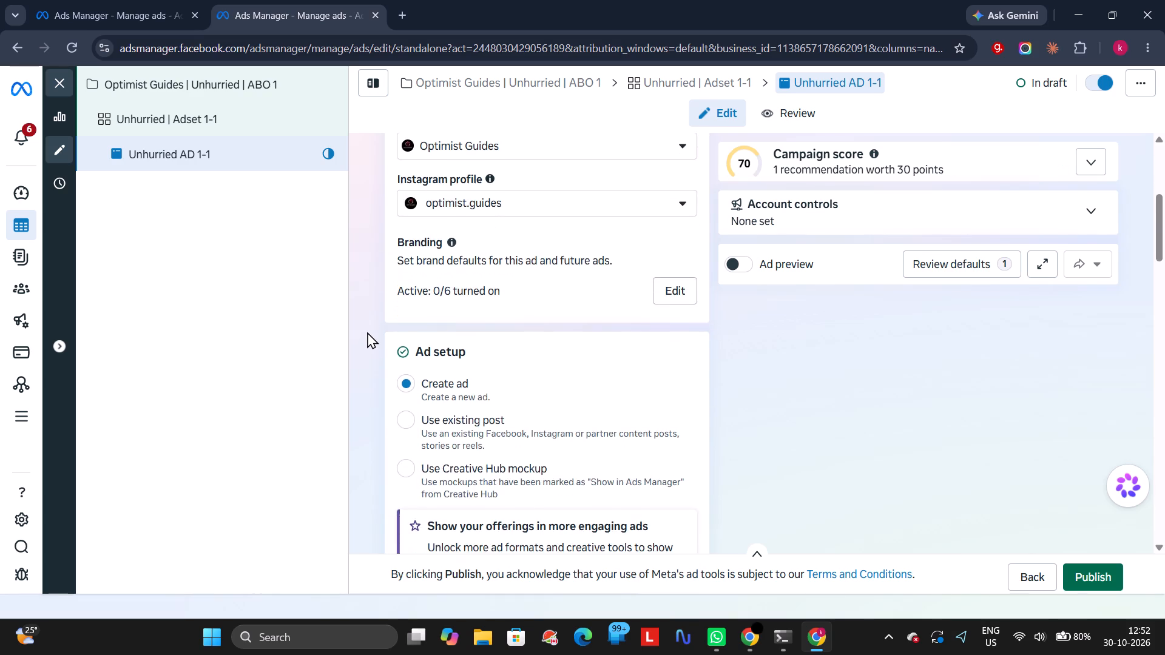
{"action": "scroll", "coordinate": [367, 332], "scroll_direction": "down", "scroll_amount": 2}
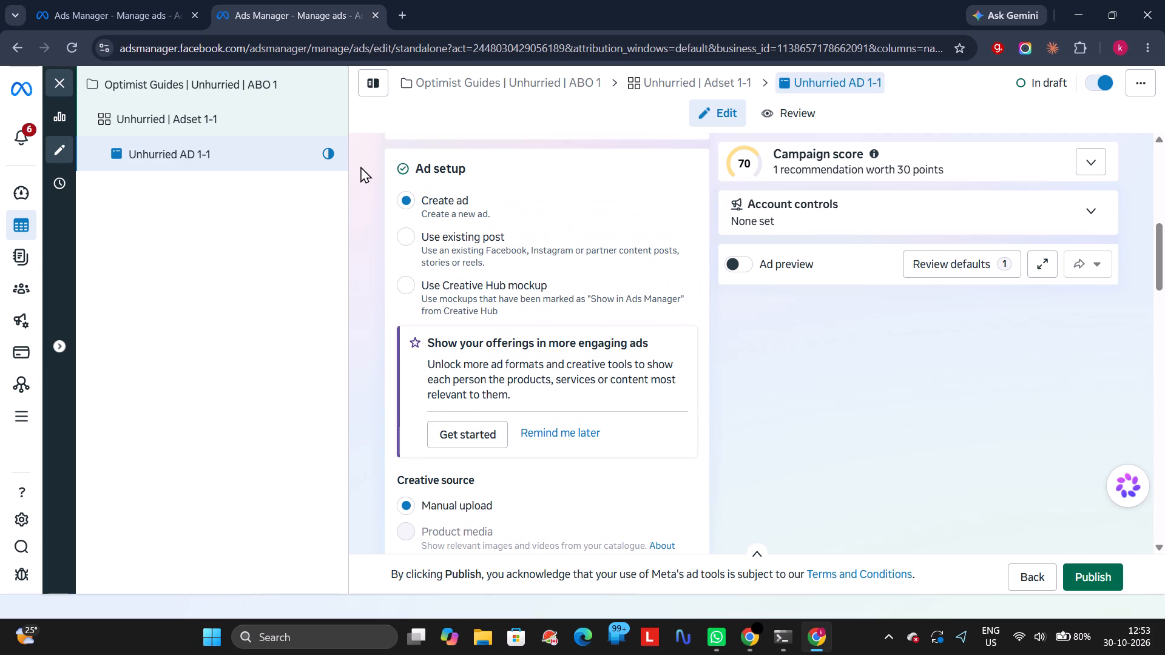
{"action": "scroll", "coordinate": [371, 233], "scroll_direction": "down", "scroll_amount": 6}
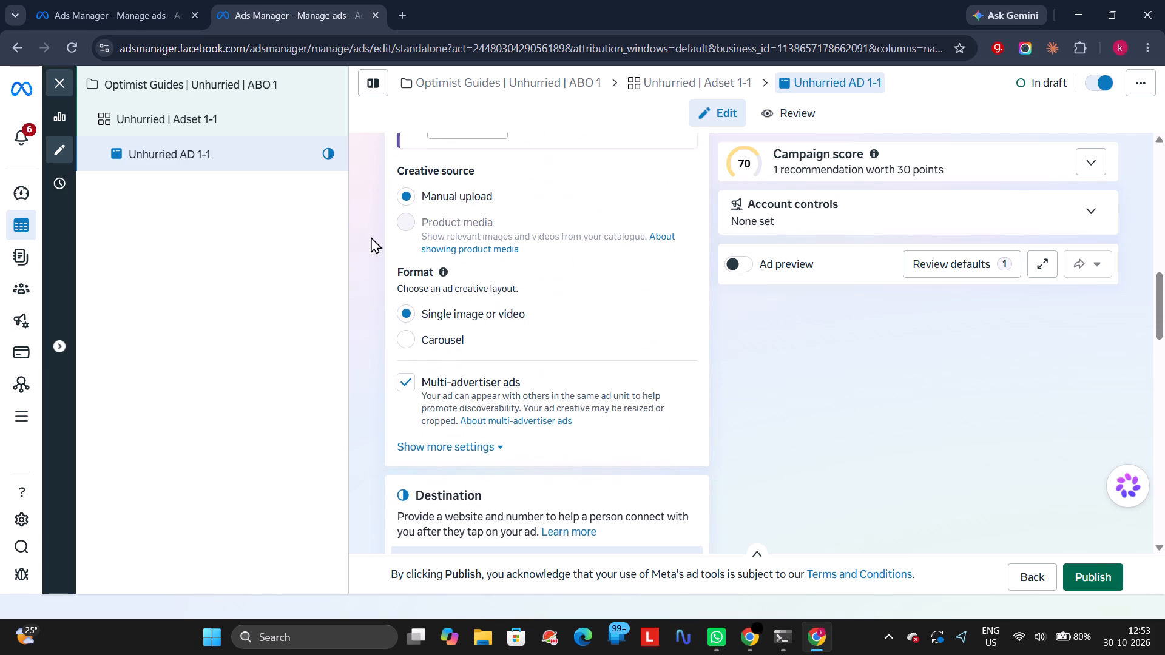
Turn off Multi-advertiser ads for the new ad Unhurried AD 1-1.
{"action": "left_click", "coordinate": [413, 380]}
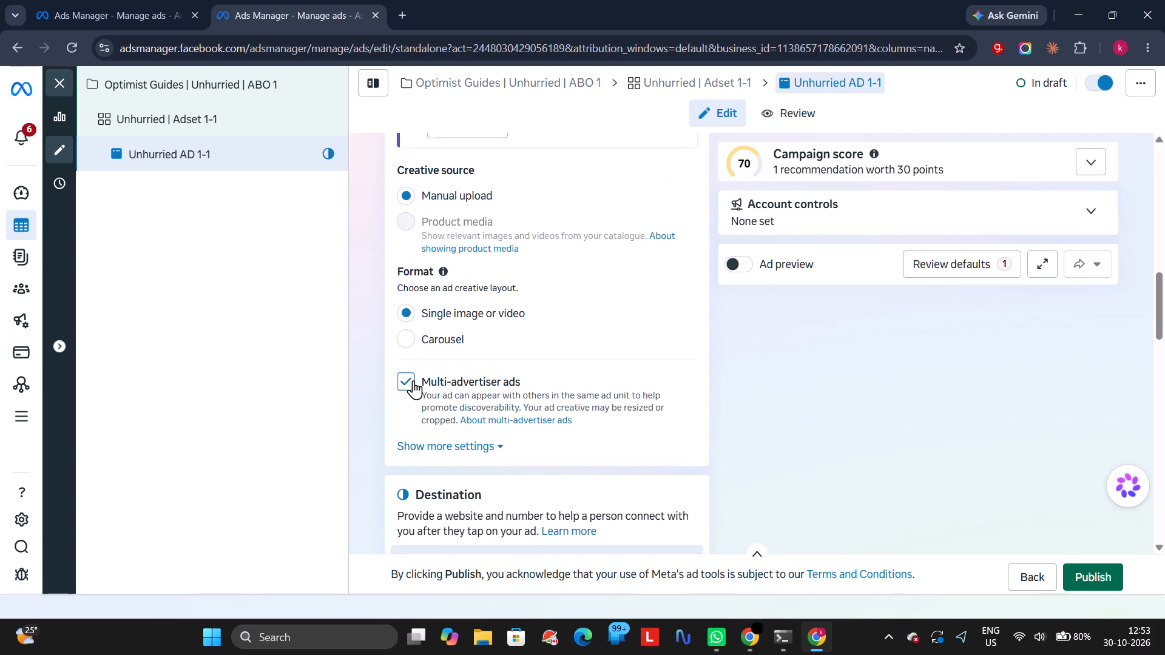
{"action": "scroll", "coordinate": [413, 380], "scroll_direction": "down", "scroll_amount": 4}
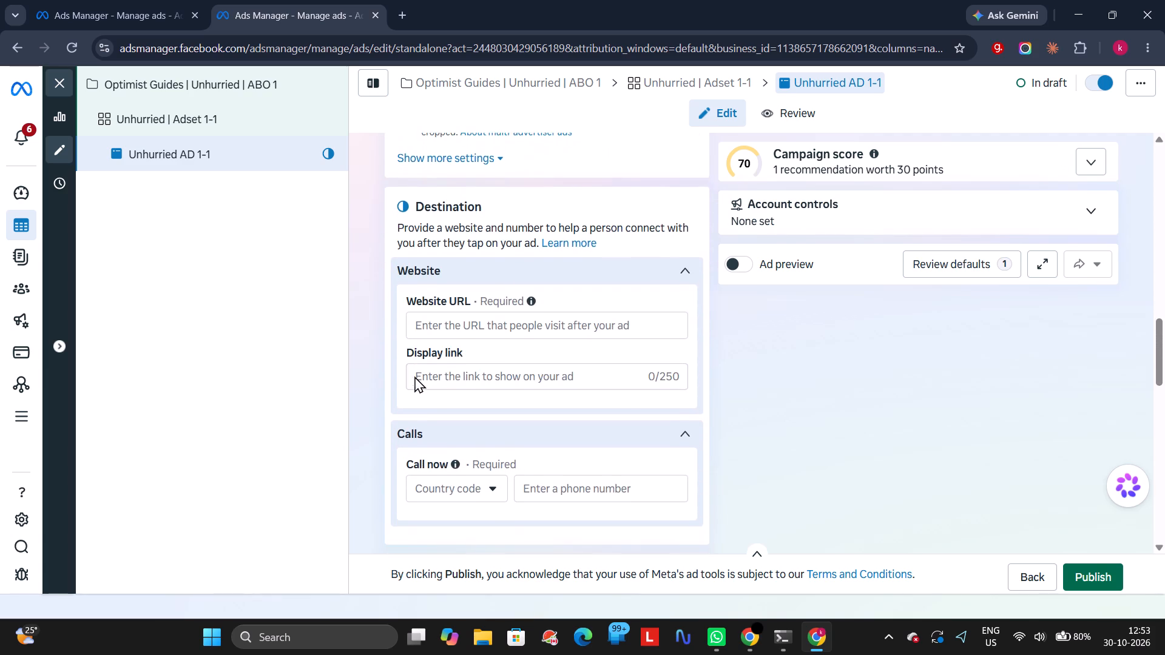
{"action": "left_click", "coordinate": [129, 0]}
{"action": "scroll", "coordinate": [349, 304], "scroll_direction": "down", "scroll_amount": 9}
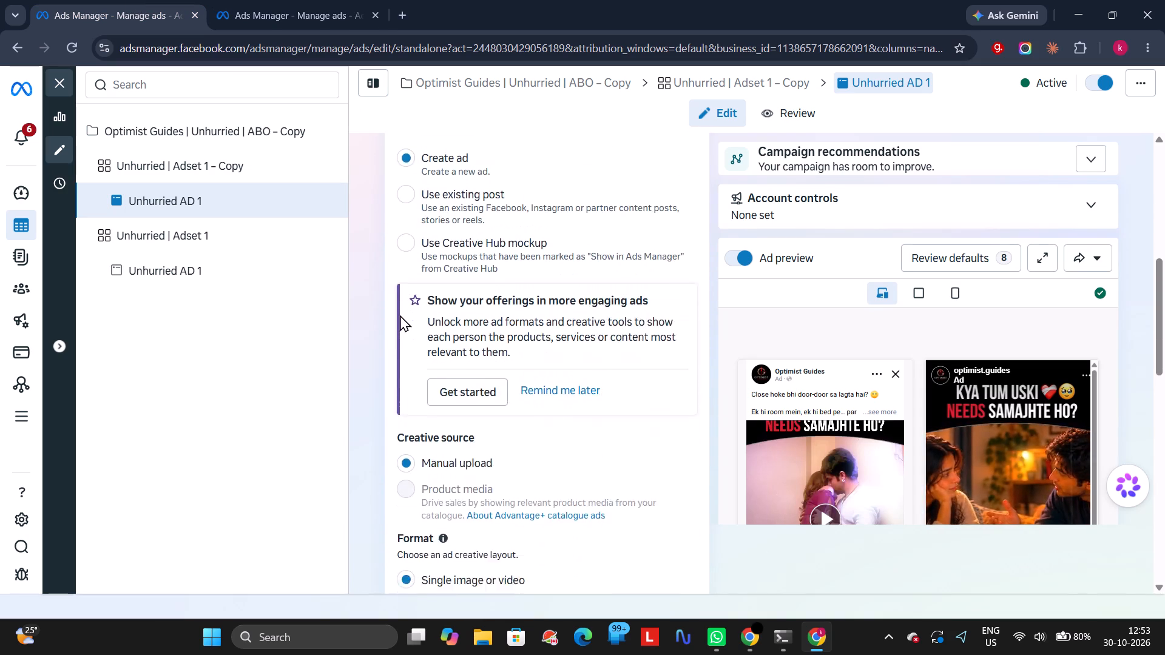
{"action": "scroll", "coordinate": [400, 315], "scroll_direction": "down", "scroll_amount": 6}
{"action": "scroll", "coordinate": [565, 241], "scroll_direction": "up", "scroll_amount": 1}
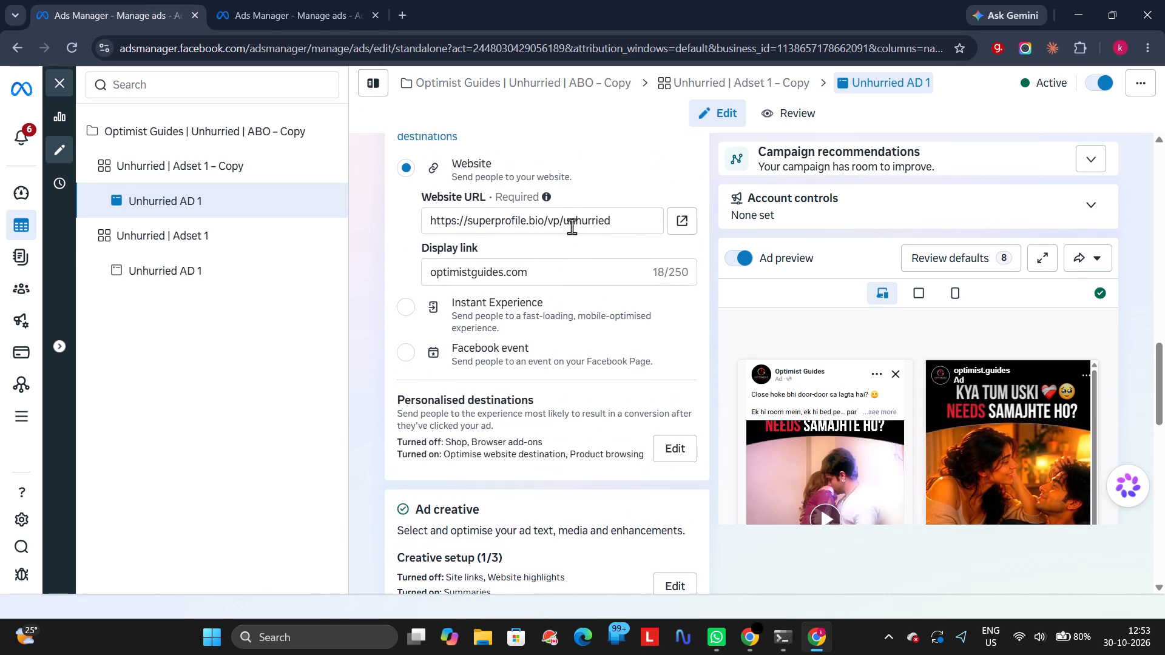
{"action": "scroll", "coordinate": [572, 226], "scroll_direction": "up", "scroll_amount": 1}
{"action": "triple_click", "coordinate": [572, 225]}
{"action": "key", "text": "ctrl+c"}
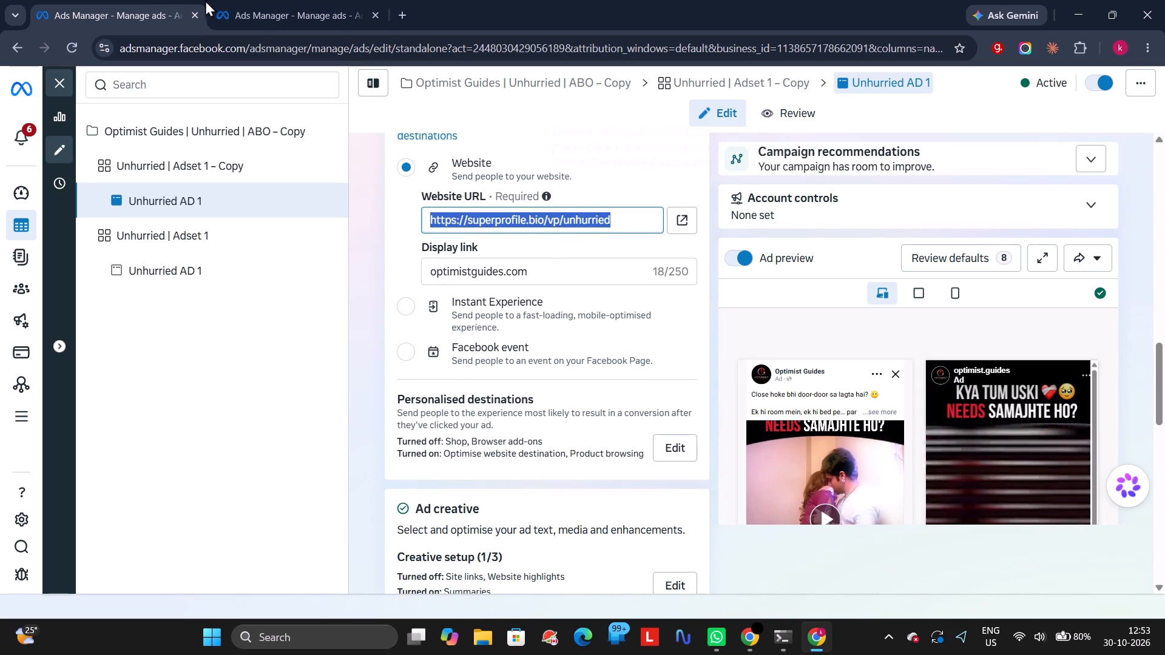
{"action": "left_click", "coordinate": [231, 1]}
{"action": "left_click", "coordinate": [445, 325]}
{"action": "key", "text": "ctrl+v"}
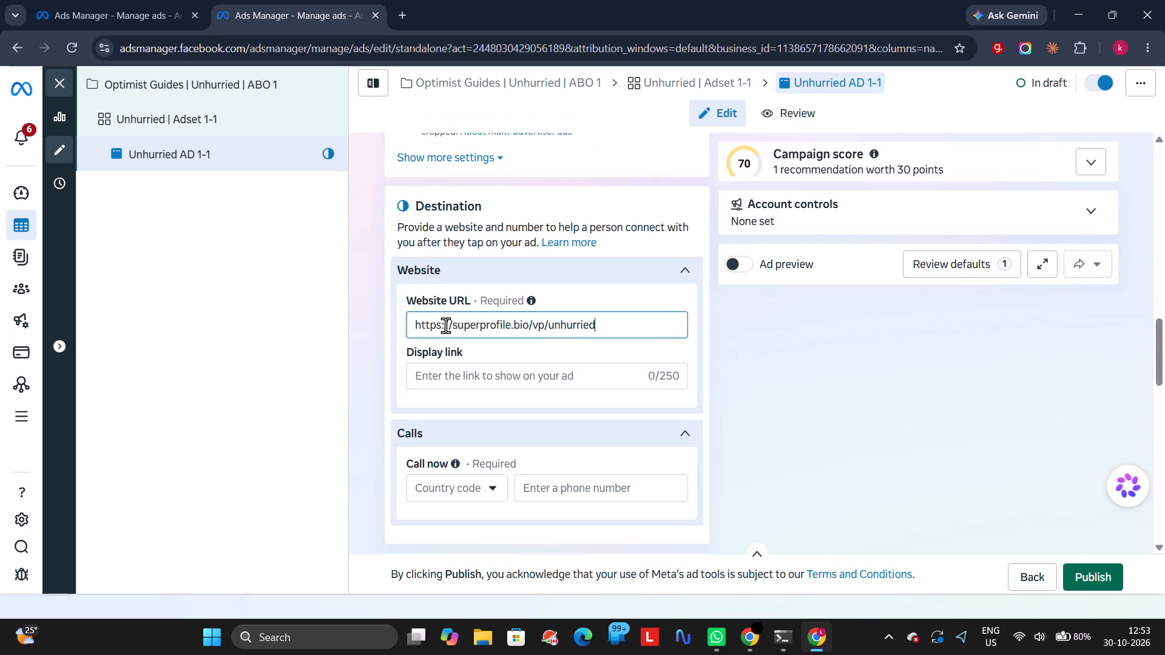
Compare the old ad's destination and ad creative sections with the setup, identity and Calls destination of Unhurried AD 1-1.
{"action": "left_click", "coordinate": [166, 0]}
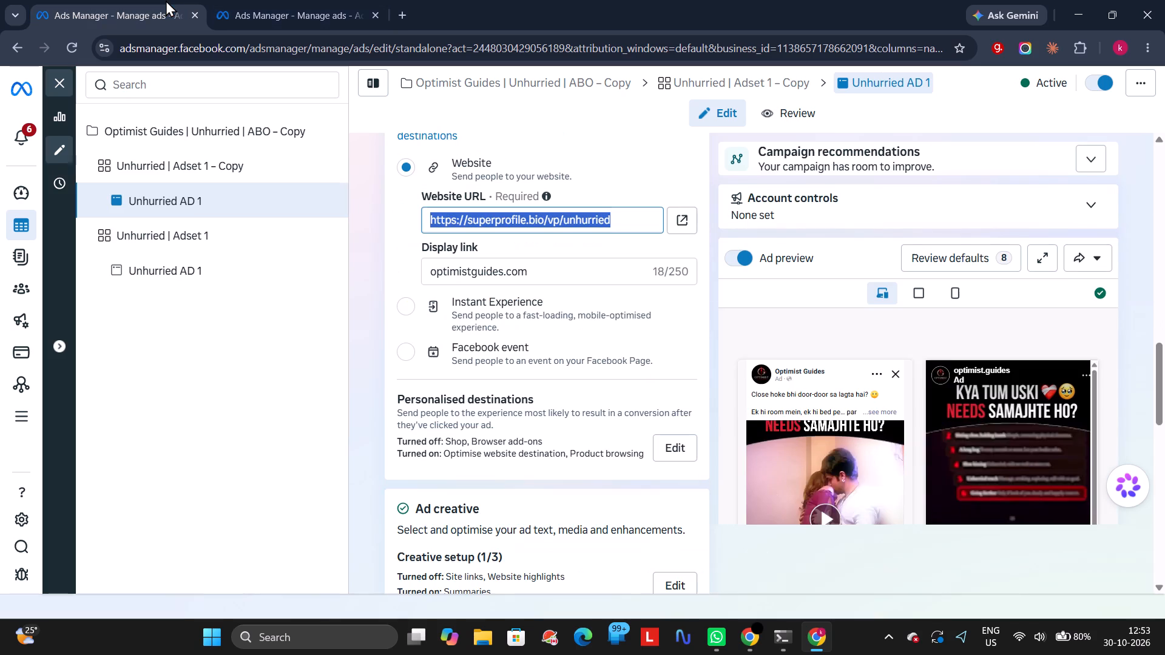
{"action": "scroll", "coordinate": [377, 317], "scroll_direction": "down", "scroll_amount": 2}
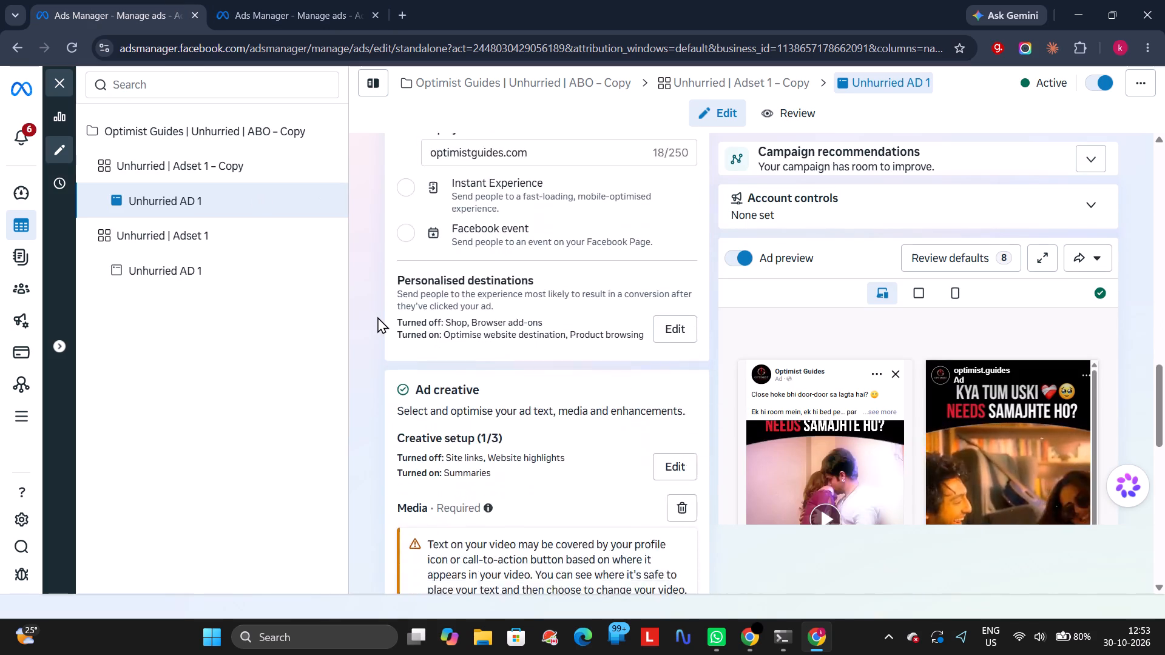
{"action": "scroll", "coordinate": [377, 317], "scroll_direction": "down", "scroll_amount": 10}
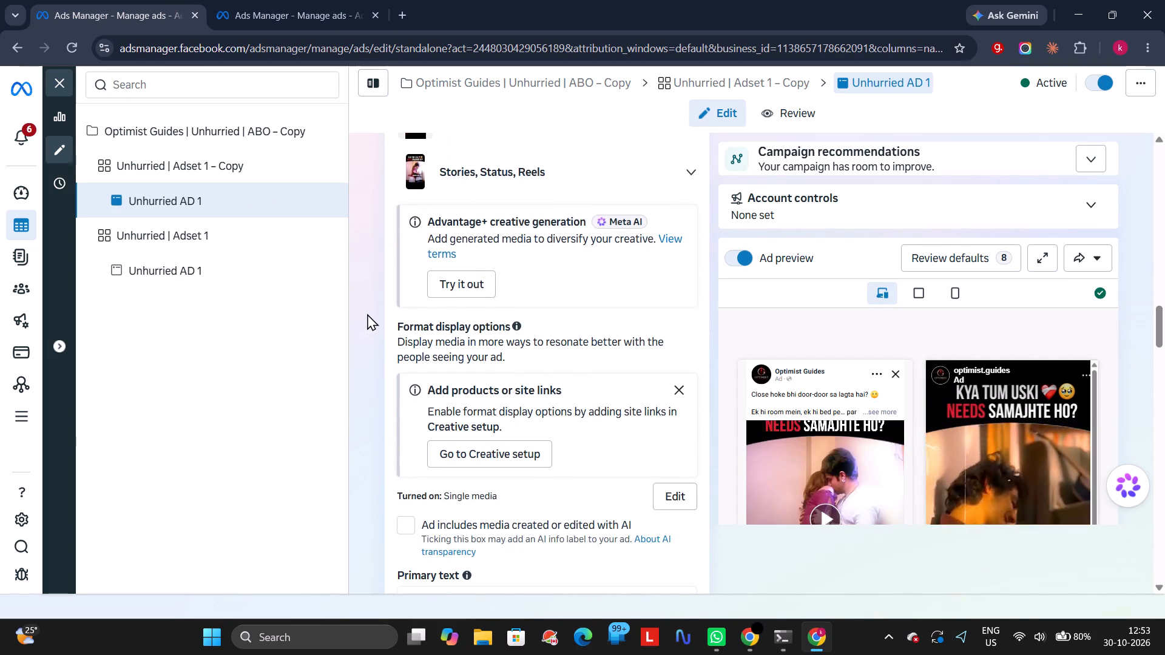
{"action": "scroll", "coordinate": [367, 314], "scroll_direction": "down", "scroll_amount": 3}
{"action": "left_click", "coordinate": [279, 0]}
{"action": "scroll", "coordinate": [394, 361], "scroll_direction": "down", "scroll_amount": 1}
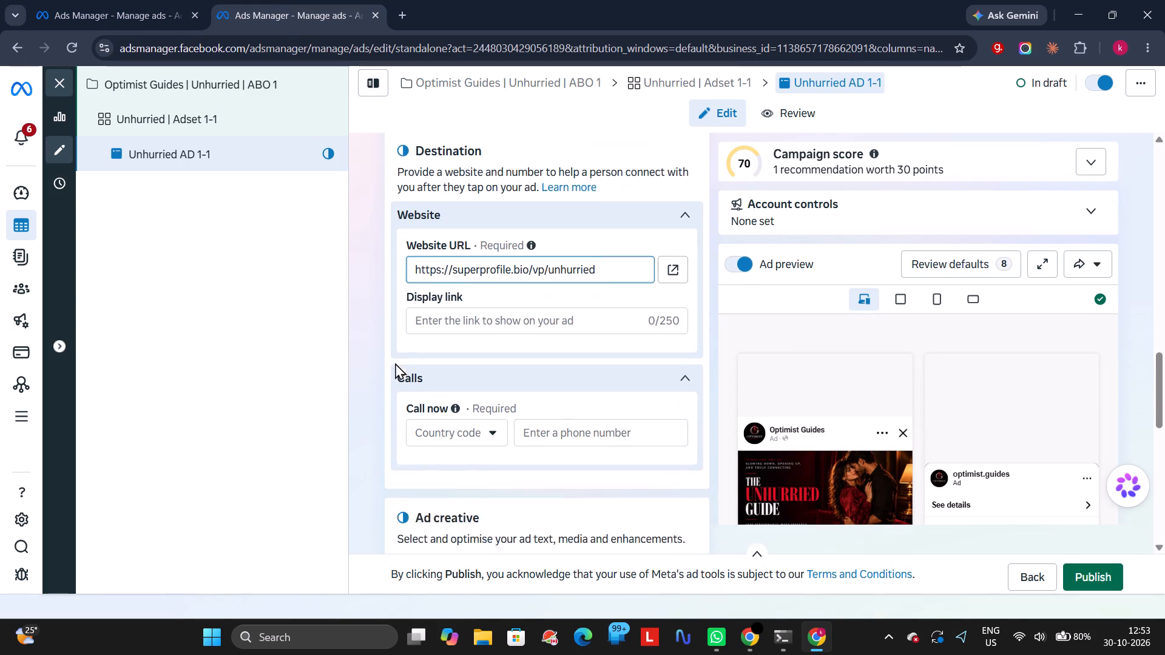
{"action": "scroll", "coordinate": [395, 363], "scroll_direction": "down", "scroll_amount": 1}
{"action": "left_click", "coordinate": [373, 365]}
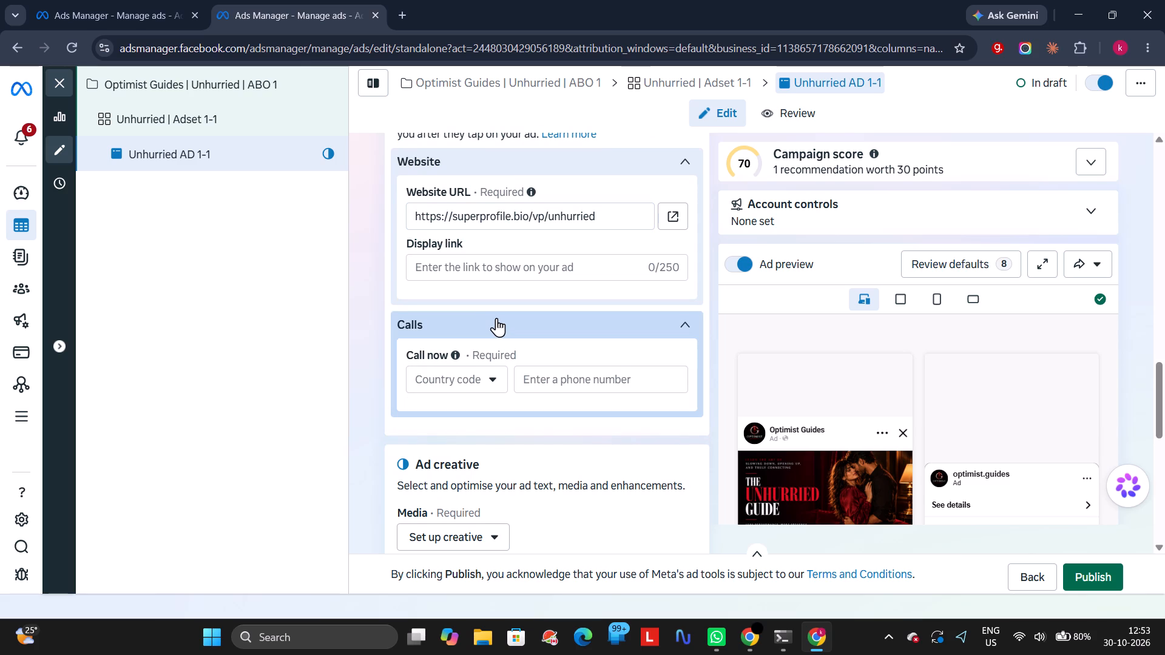
{"action": "scroll", "coordinate": [496, 320], "scroll_direction": "up", "scroll_amount": 9}
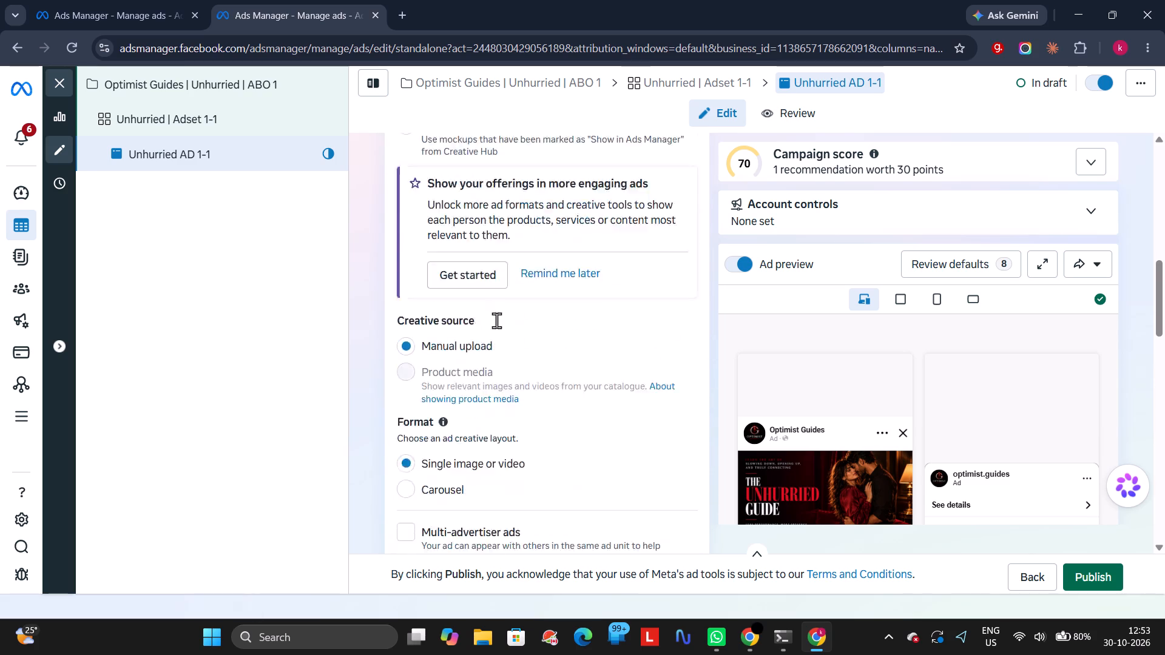
{"action": "scroll", "coordinate": [496, 320], "scroll_direction": "left", "scroll_amount": 2}
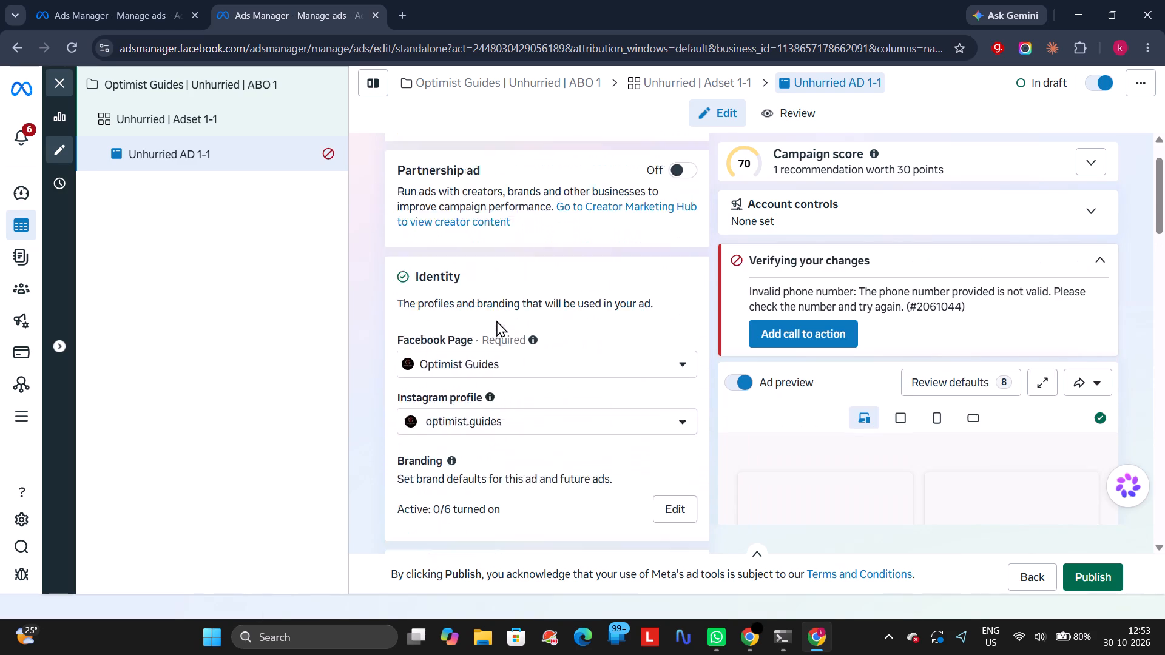
{"action": "scroll", "coordinate": [496, 320], "scroll_direction": "left", "scroll_amount": 2}
{"action": "scroll", "coordinate": [496, 320], "scroll_direction": "down", "scroll_amount": 1}
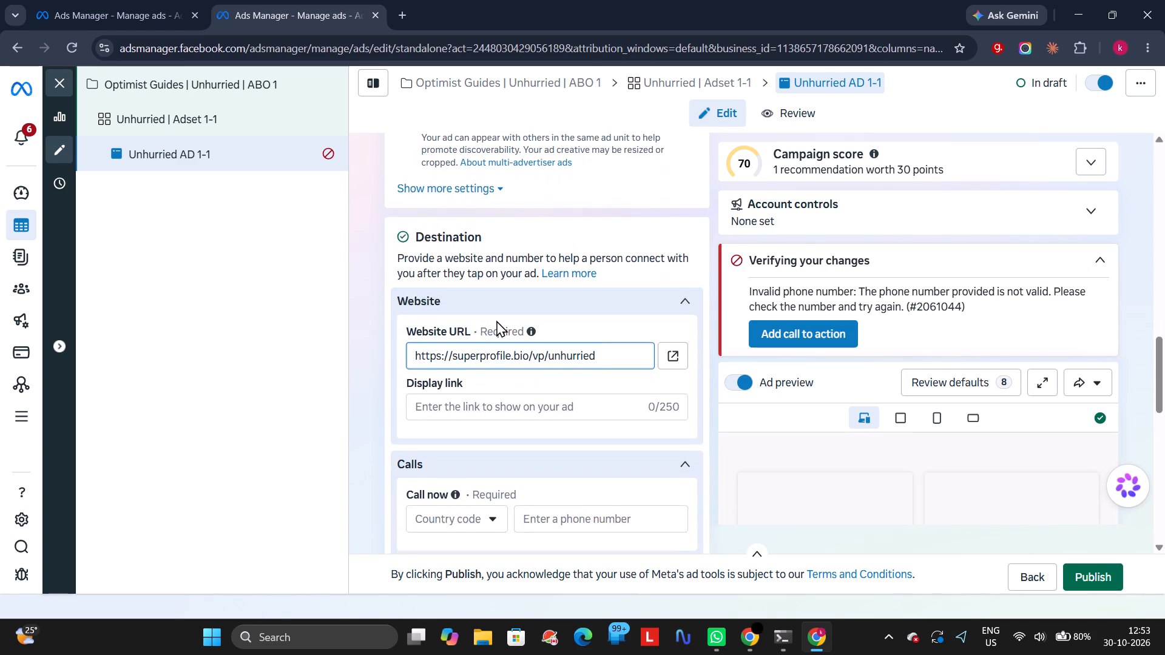
{"action": "scroll", "coordinate": [496, 320], "scroll_direction": "down", "scroll_amount": 3}
Follow the invalid phone number fix and examine the new ad's Calls, Ad creative, Event details, Languages and Tracking sections.
{"action": "left_click", "coordinate": [807, 348]}
{"action": "left_click", "coordinate": [807, 337]}
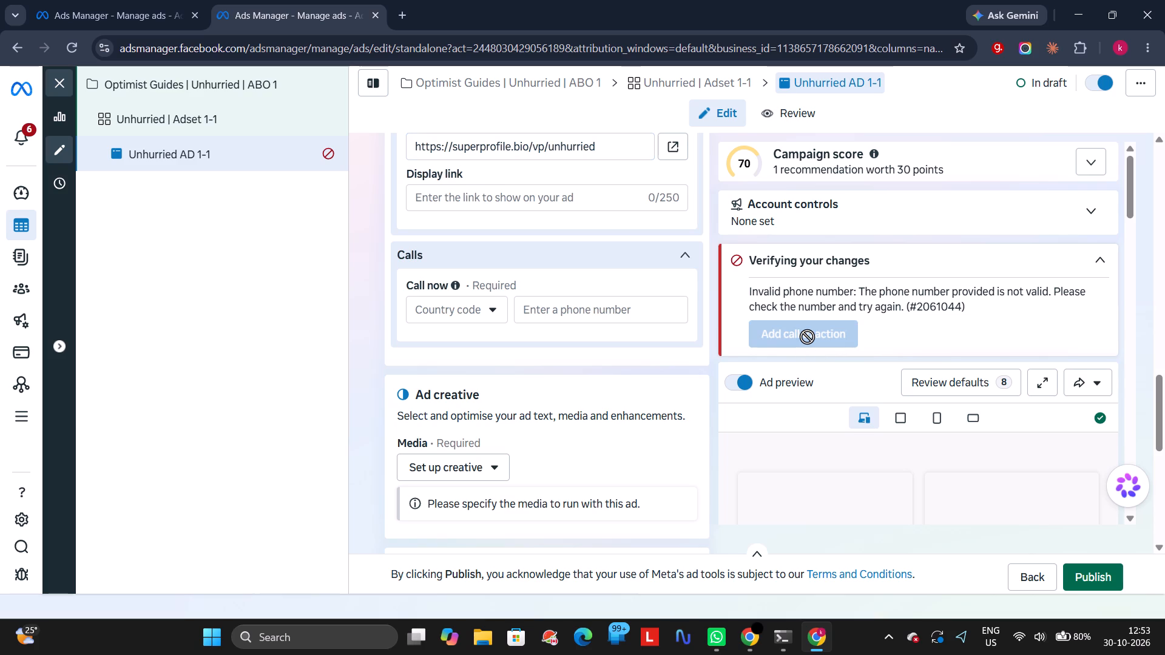
{"action": "scroll", "coordinate": [671, 398], "scroll_direction": "down", "scroll_amount": 7}
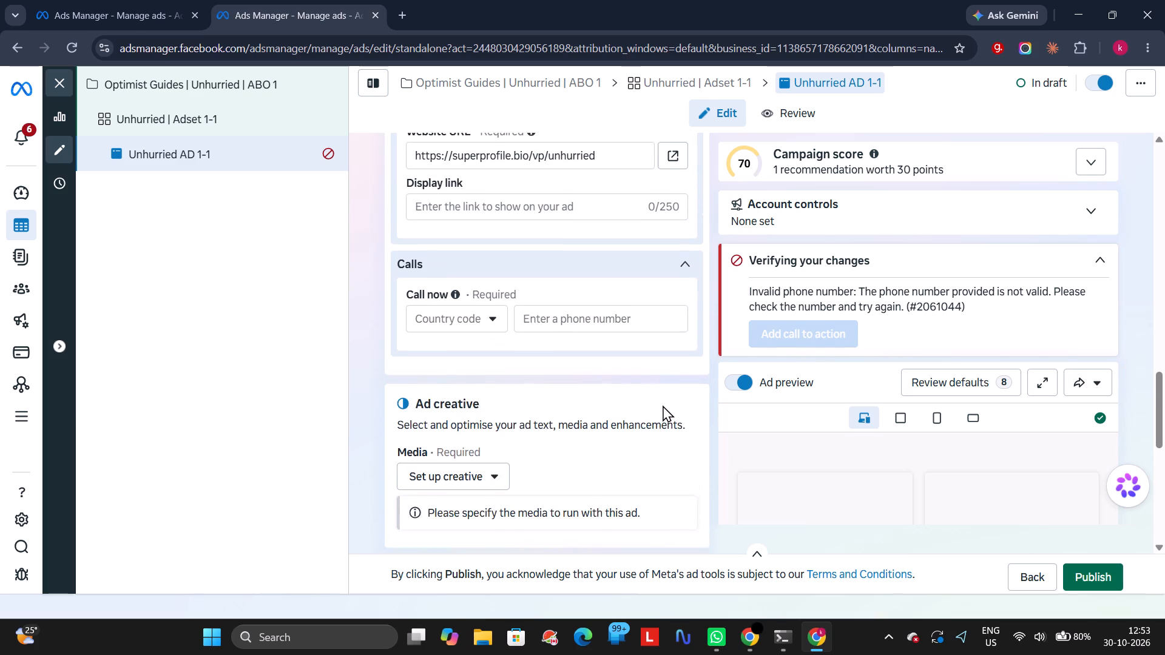
{"action": "scroll", "coordinate": [663, 405], "scroll_direction": "down", "scroll_amount": 3}
{"action": "scroll", "coordinate": [655, 376], "scroll_direction": "up", "scroll_amount": 4}
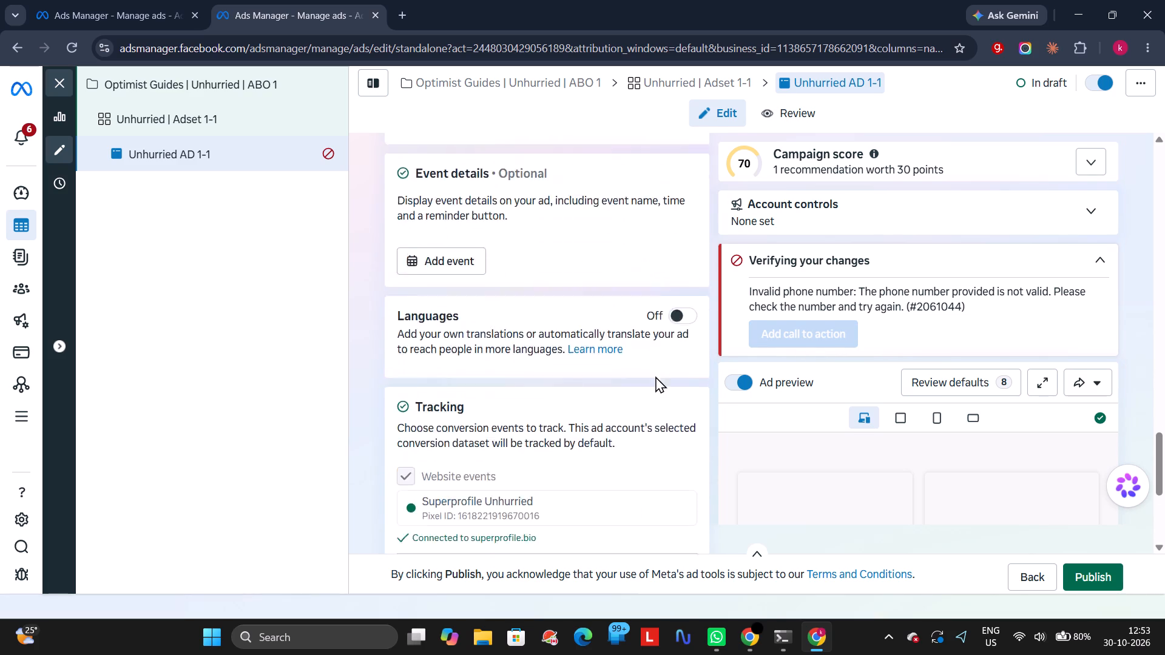
{"action": "scroll", "coordinate": [655, 376], "scroll_direction": "up", "scroll_amount": 3}
{"action": "scroll", "coordinate": [603, 364], "scroll_direction": "up", "scroll_amount": 2}
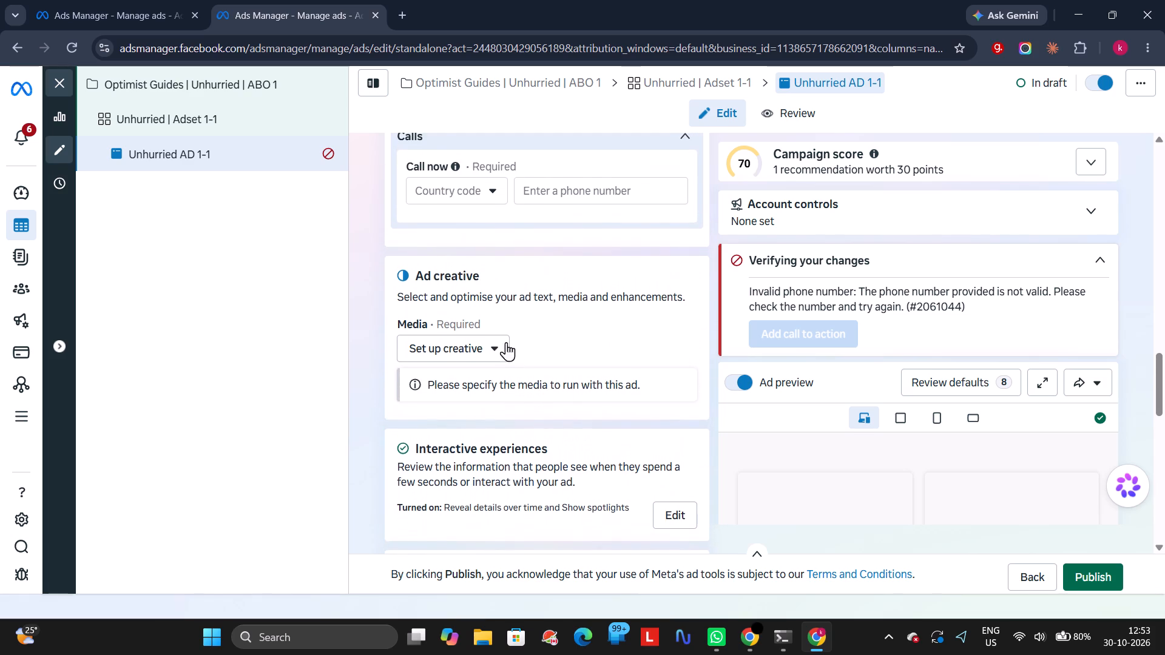
Start the creative setup for Unhurried AD 1-1 with the 1080 × 1920 account video Unherrit v2 as its media.
{"action": "left_click", "coordinate": [468, 343]}
{"action": "left_click", "coordinate": [445, 413]}
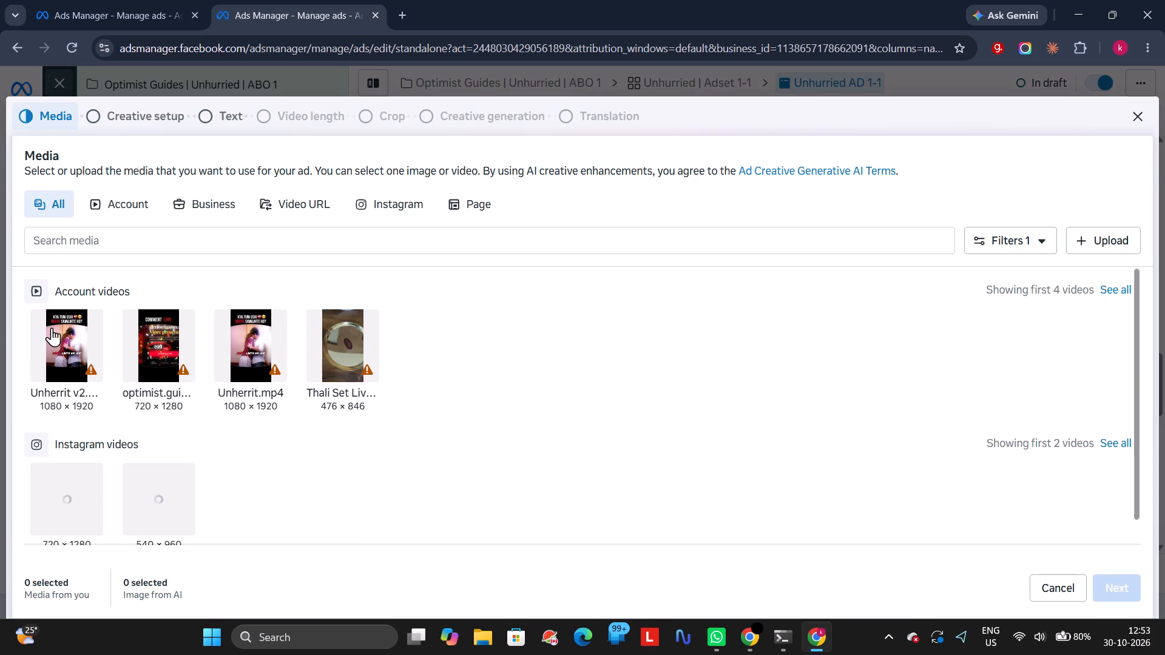
{"action": "left_click", "coordinate": [52, 329]}
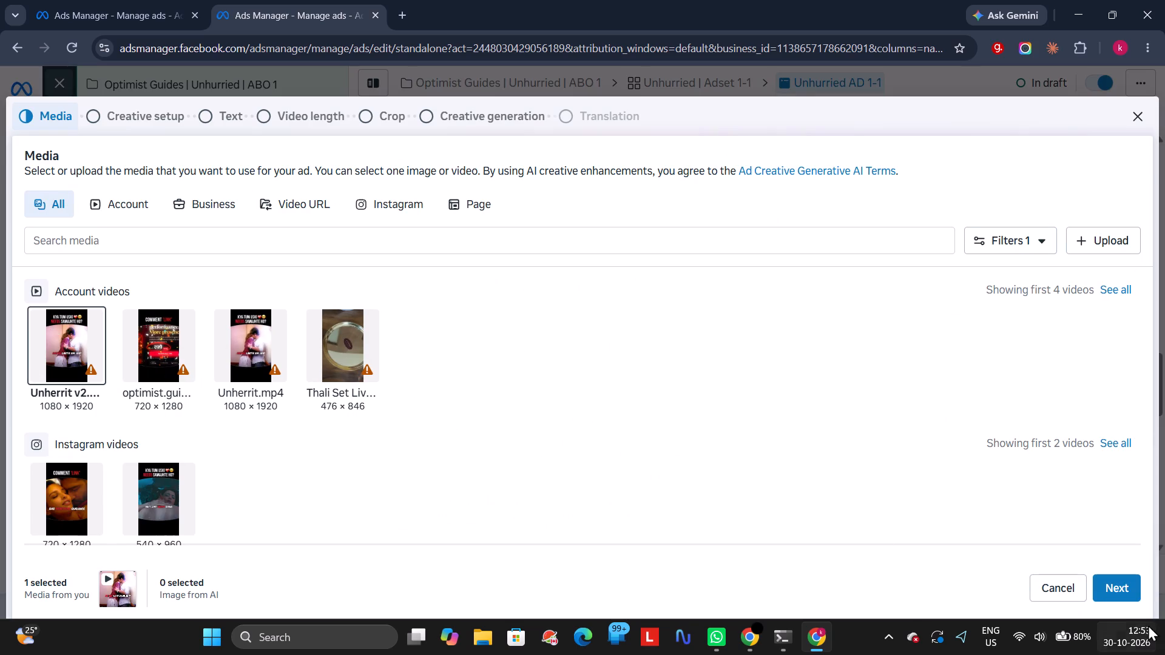
{"action": "left_click", "coordinate": [1138, 588]}
Copy the whole first primary text, beginning "No boring relationship lecture", from the old ad Unhurried AD 1.
{"action": "left_click", "coordinate": [114, 0]}
{"action": "scroll", "coordinate": [407, 290], "scroll_direction": "down", "scroll_amount": 1}
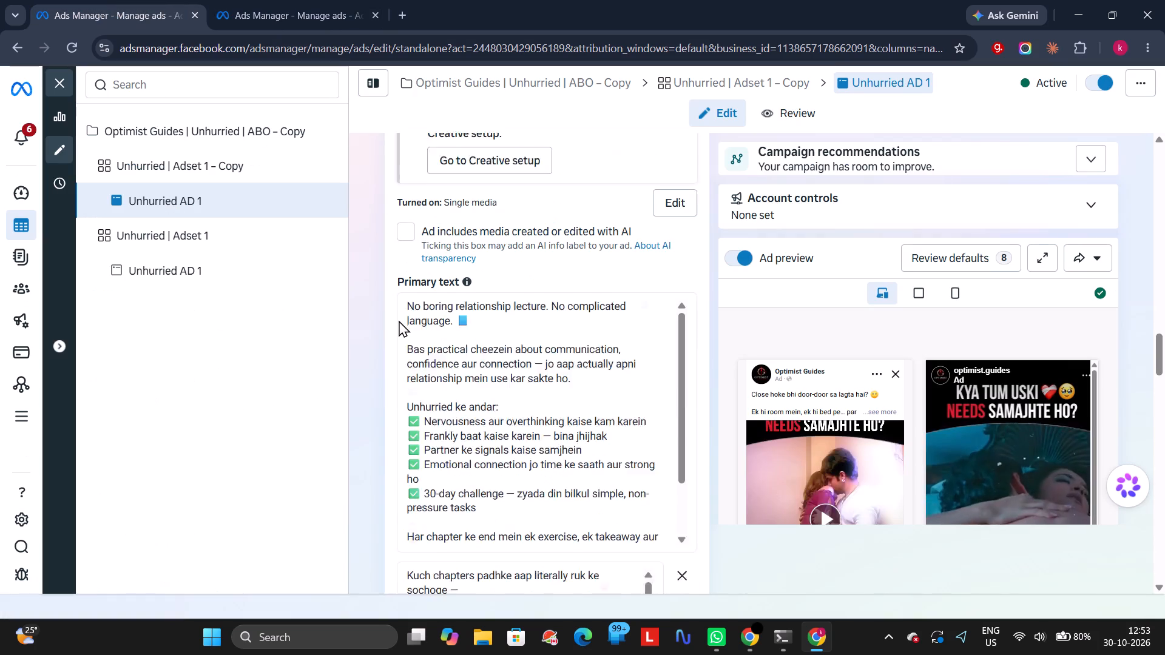
{"action": "scroll", "coordinate": [399, 320], "scroll_direction": "down", "scroll_amount": 1}
{"action": "left_click", "coordinate": [539, 338]}
{"action": "scroll", "coordinate": [539, 338], "scroll_direction": "down", "scroll_amount": 4}
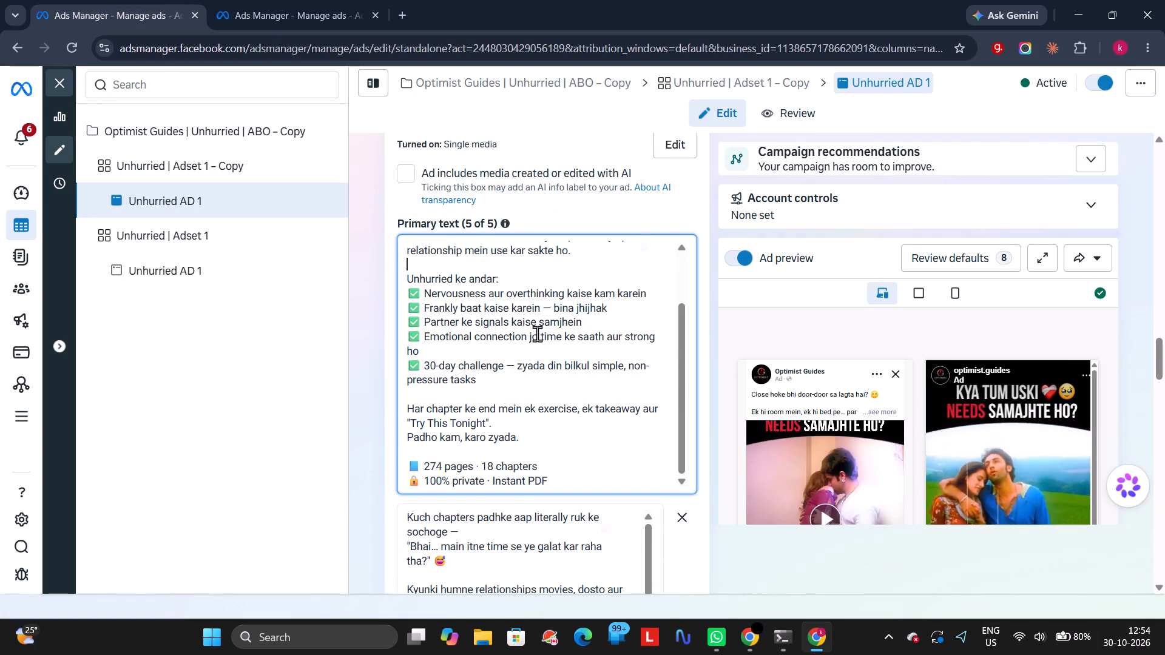
{"action": "key", "text": "ctrl+a"}
{"action": "key", "text": "ctrl+c"}
Turn off the Website highlights images in the new ad's creative setup and proceed to the Text stage.
{"action": "left_click", "coordinate": [225, 0]}
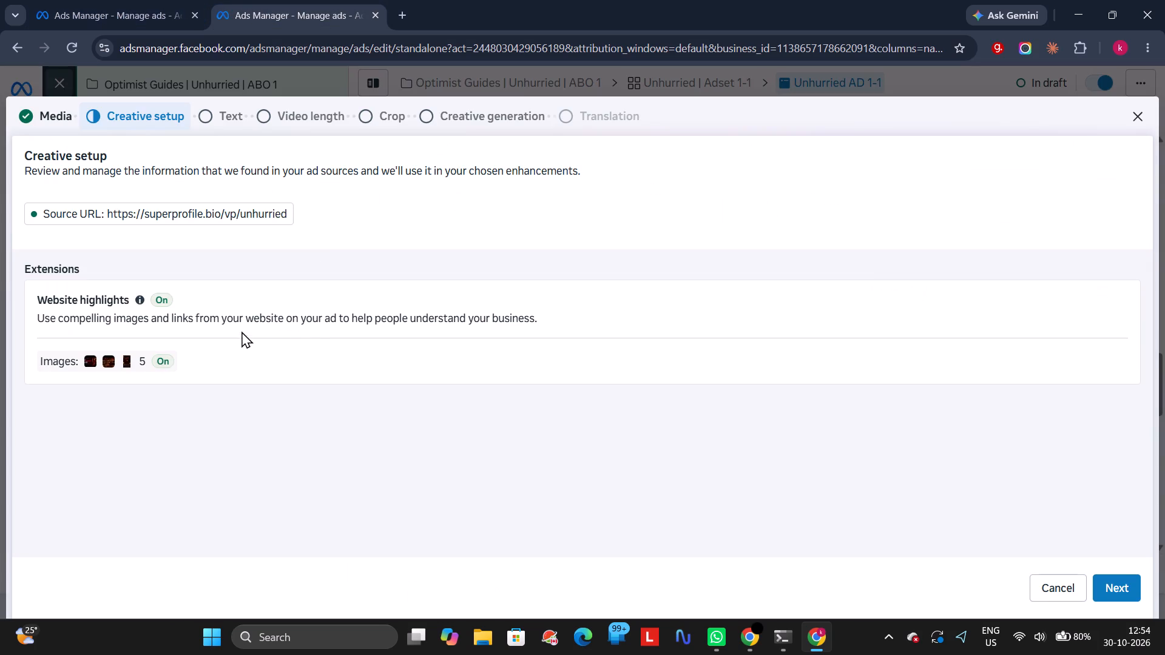
{"action": "left_click", "coordinate": [280, 315]}
{"action": "left_click", "coordinate": [150, 369]}
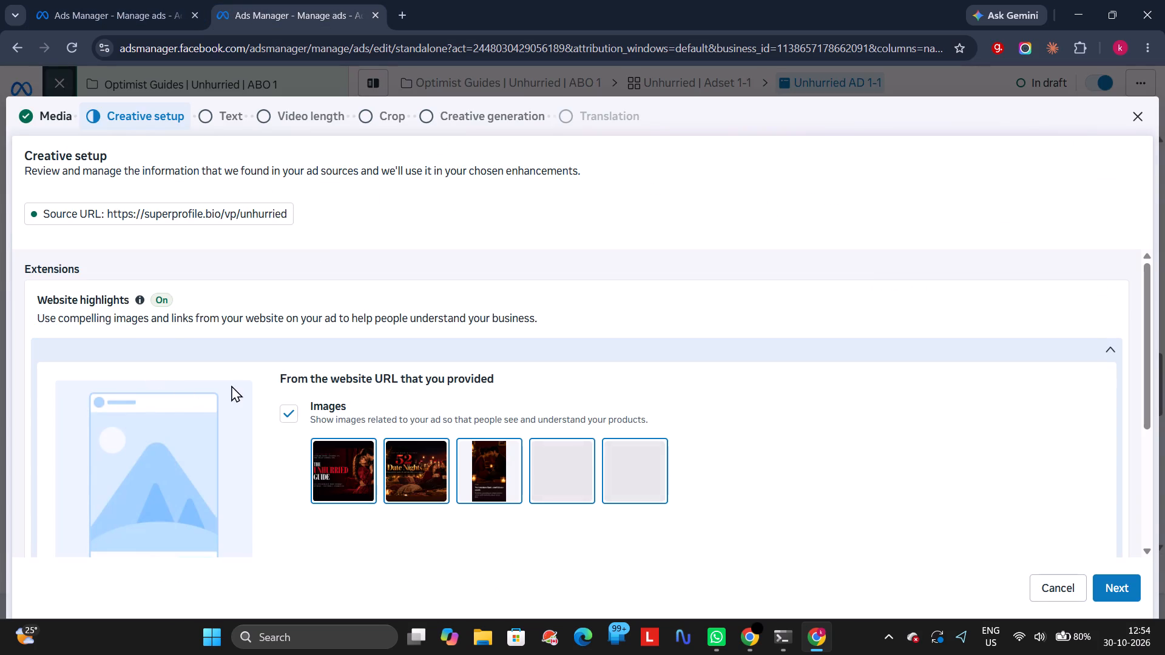
{"action": "left_click", "coordinate": [280, 414]}
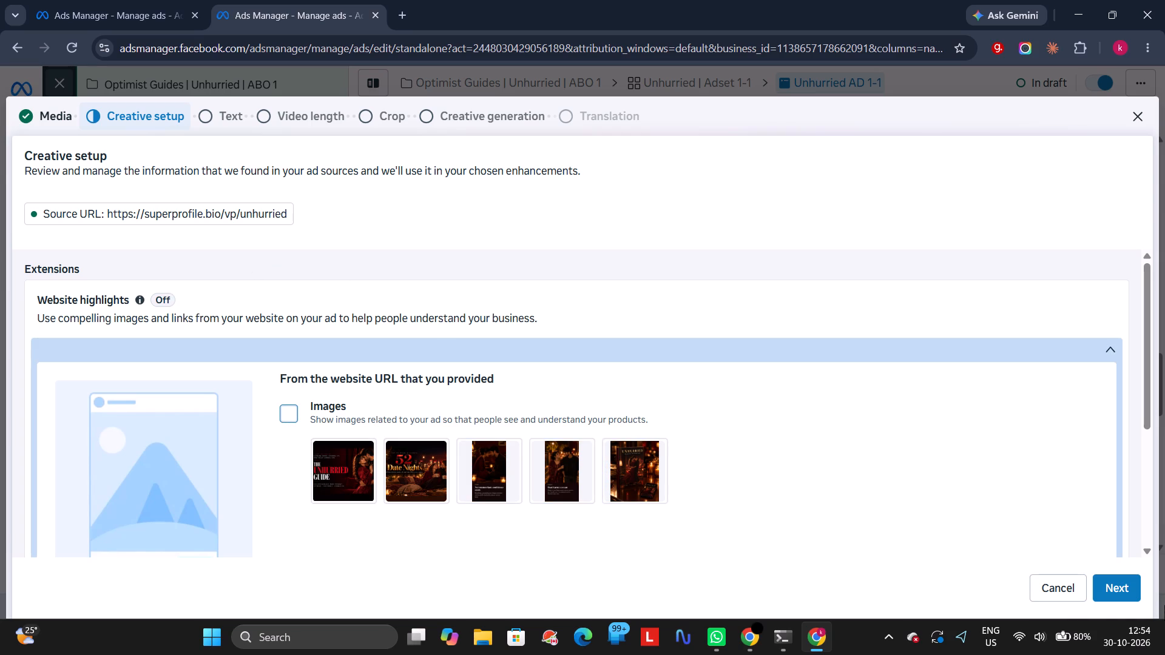
{"action": "scroll", "coordinate": [542, 403], "scroll_direction": "down", "scroll_amount": 9}
{"action": "scroll", "coordinate": [504, 401], "scroll_direction": "up", "scroll_amount": 8}
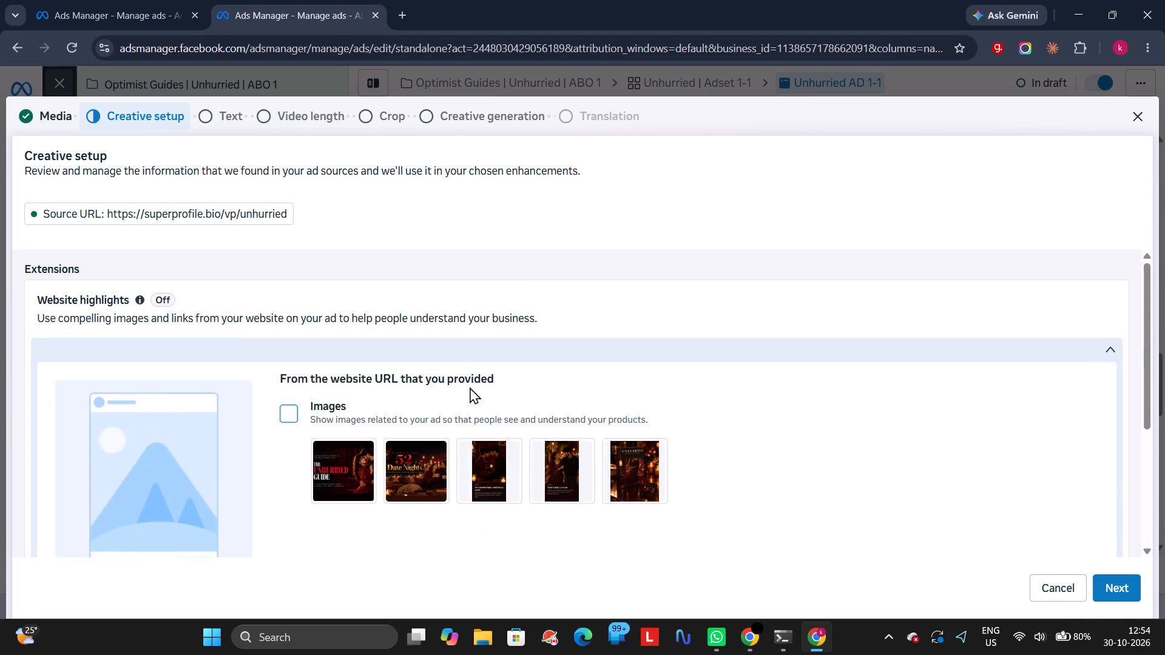
{"action": "left_click", "coordinate": [1110, 348]}
{"action": "scroll", "coordinate": [831, 323], "scroll_direction": "down", "scroll_amount": 2}
{"action": "scroll", "coordinate": [685, 315], "scroll_direction": "up", "scroll_amount": 6}
{"action": "left_click", "coordinate": [1115, 591]}
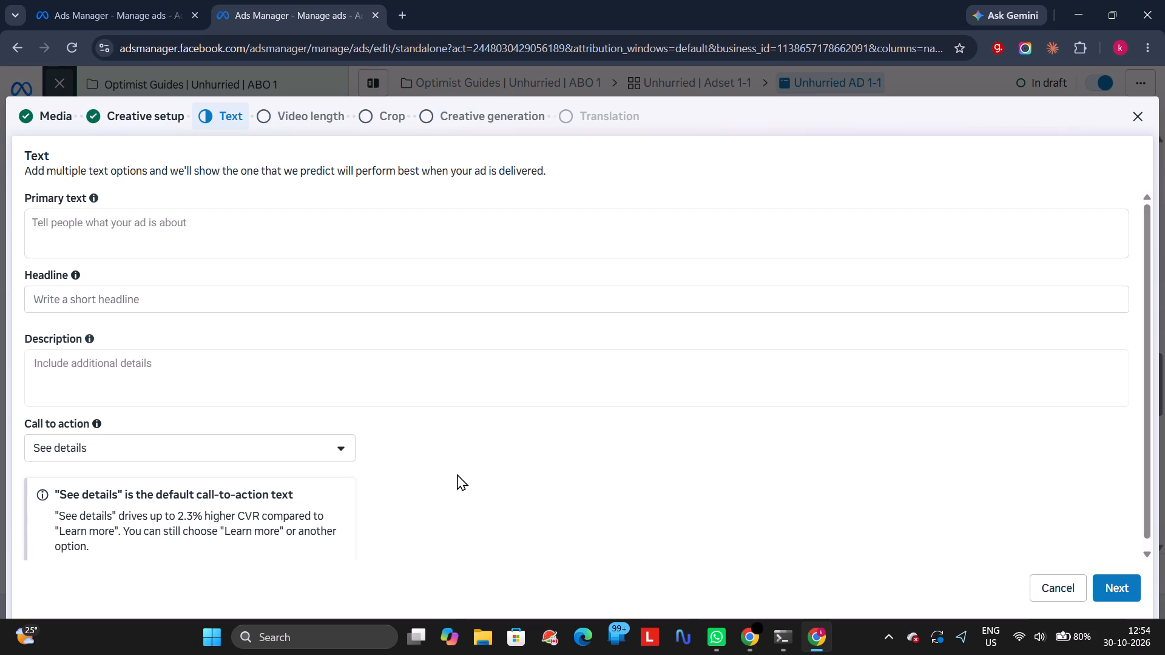
Choose a different call to action for the new ad in place of the default.
{"action": "left_click", "coordinate": [203, 445]}
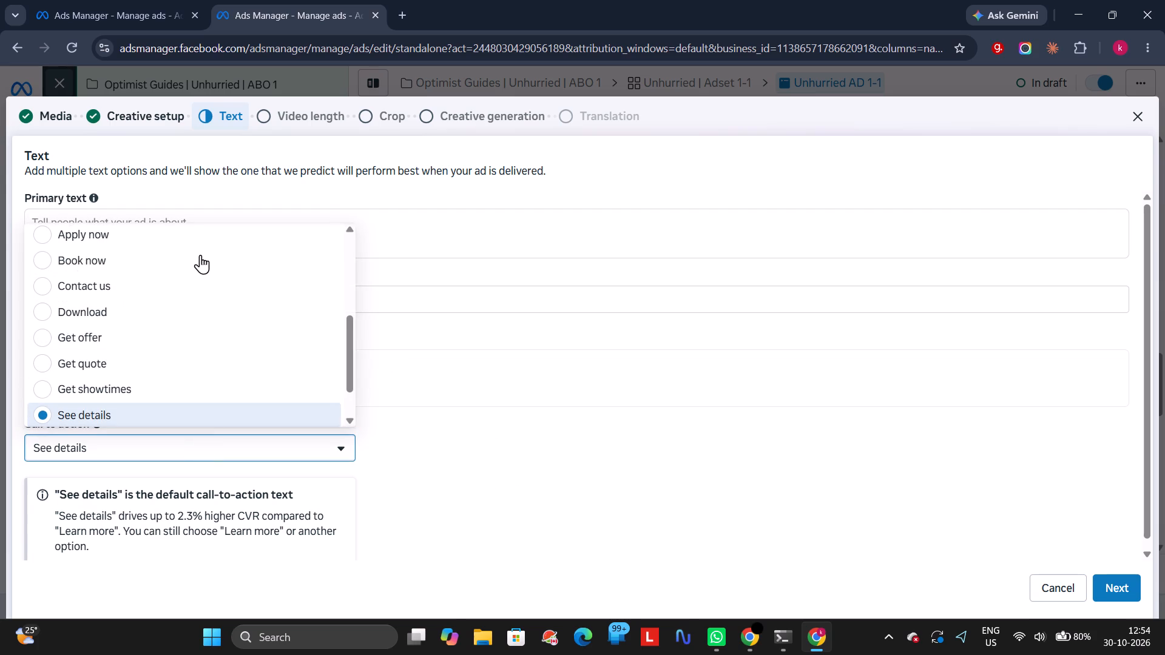
{"action": "scroll", "coordinate": [204, 233], "scroll_direction": "up", "scroll_amount": 6}
{"action": "left_click", "coordinate": [204, 240]}
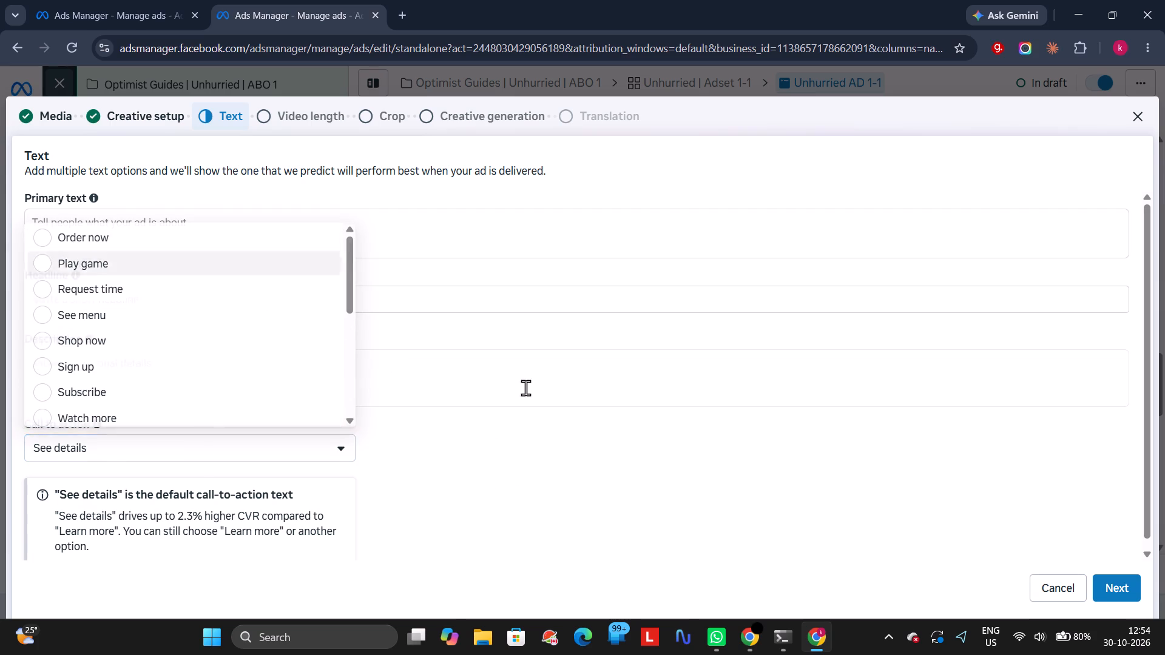
Finish the creative setup with the original video only, skipping shorter video versions and selecting no AI-generated creatives.
{"action": "left_click", "coordinate": [1121, 576]}
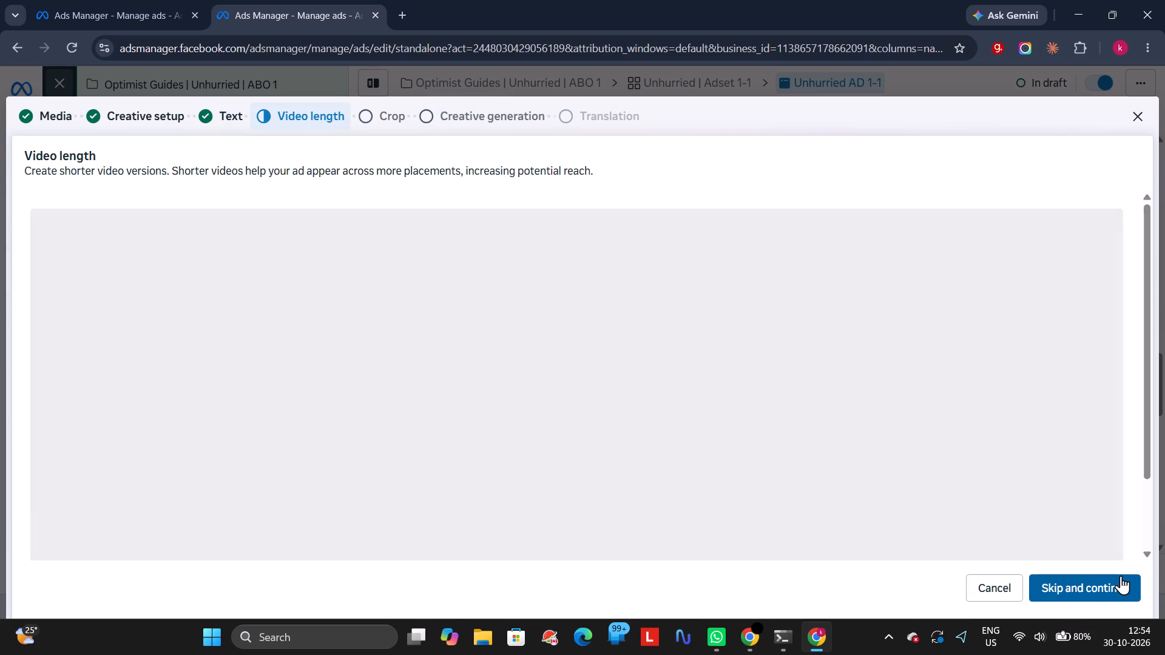
{"action": "left_click", "coordinate": [1116, 584]}
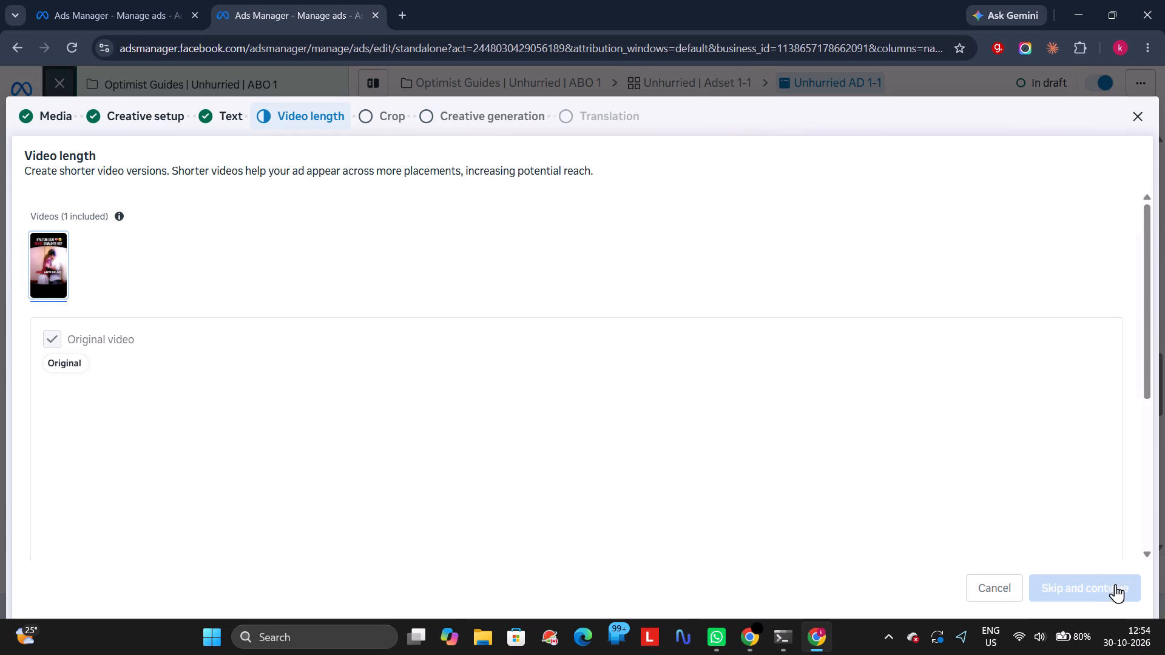
{"action": "left_click", "coordinate": [1115, 584]}
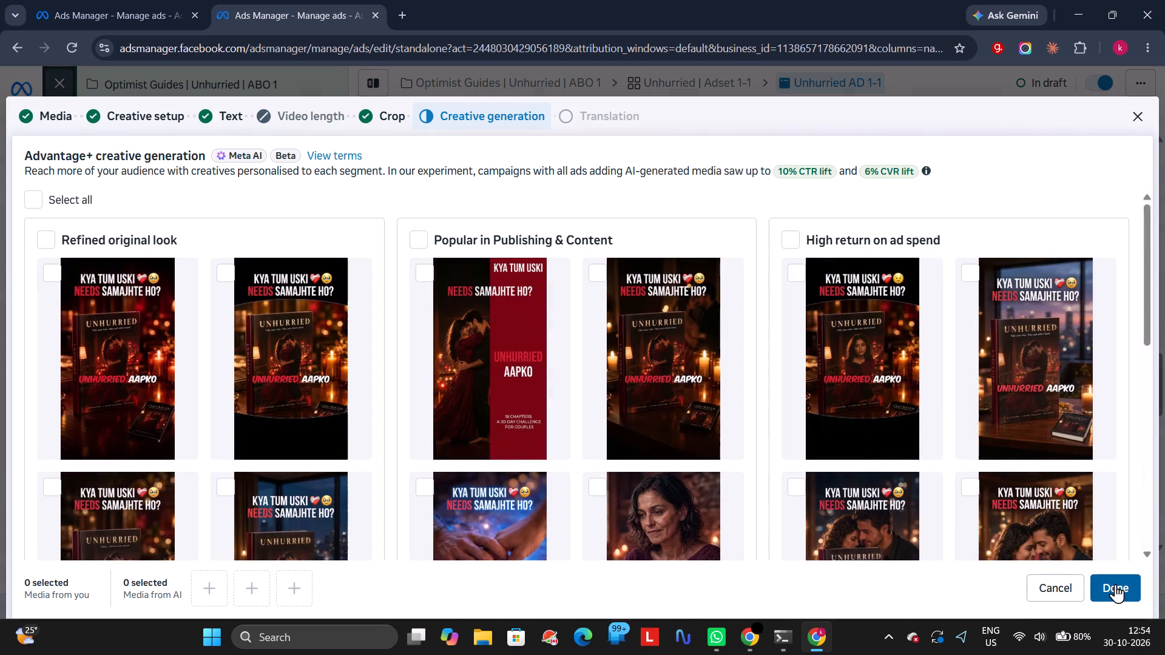
{"action": "left_click", "coordinate": [1115, 584]}
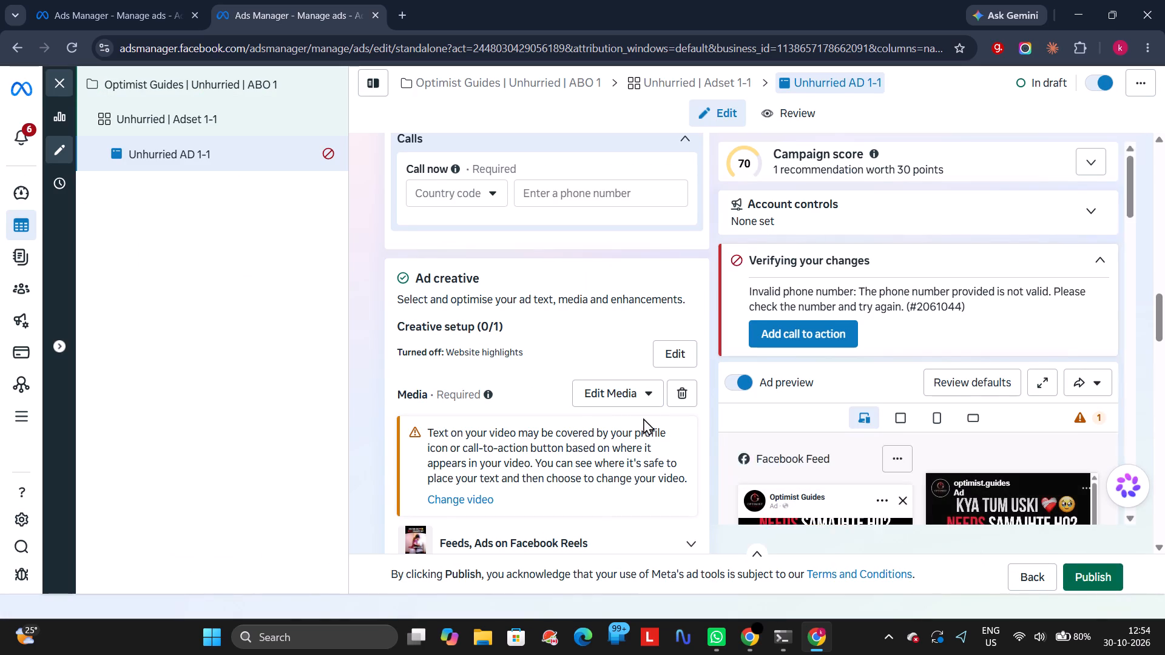
Paste the old ad's text beginning "No boring relationship lecture" as the first primary text of Unhurried AD 1-1.
{"action": "scroll", "coordinate": [516, 422], "scroll_direction": "down", "scroll_amount": 11}
{"action": "scroll", "coordinate": [512, 408], "scroll_direction": "up", "scroll_amount": 8}
{"action": "scroll", "coordinate": [512, 408], "scroll_direction": "down", "scroll_amount": 1}
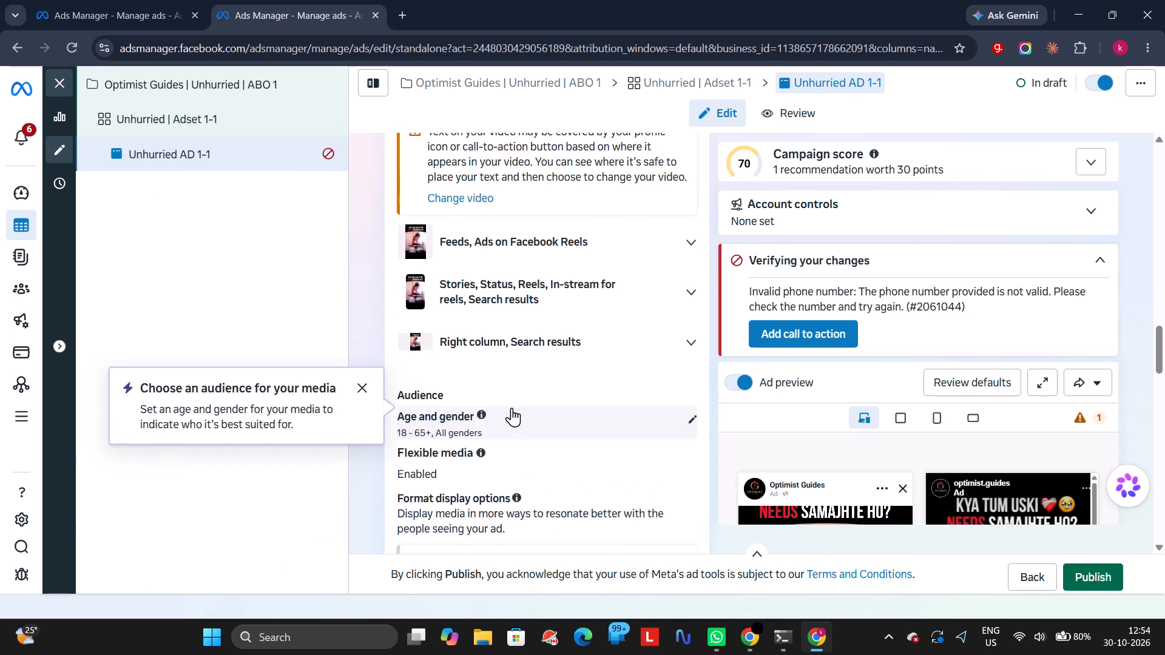
{"action": "scroll", "coordinate": [512, 408], "scroll_direction": "down", "scroll_amount": 2}
{"action": "left_click", "coordinate": [504, 395]}
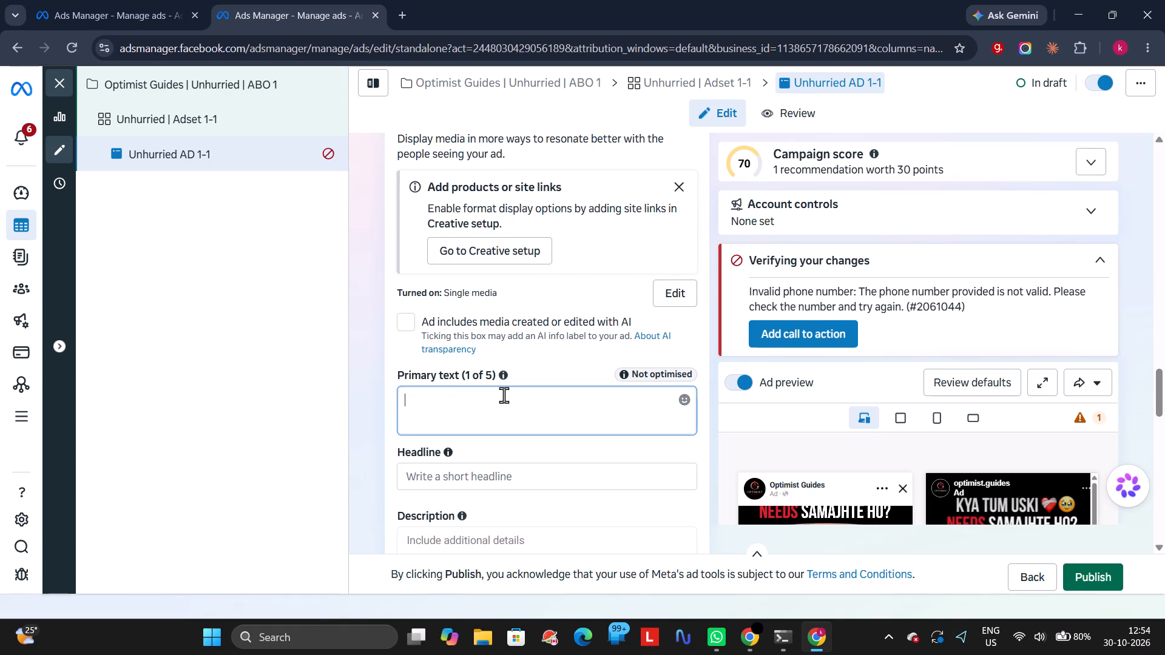
{"action": "key", "text": "ctrl+v"}
Copy the old ad's primary text beginning "Kuch chapters padhke aap literally ruk ke sochoge" into a second primary text option of Unhurried AD 1-1.
{"action": "left_click", "coordinate": [336, 0]}
{"action": "left_click", "coordinate": [35, 0]}
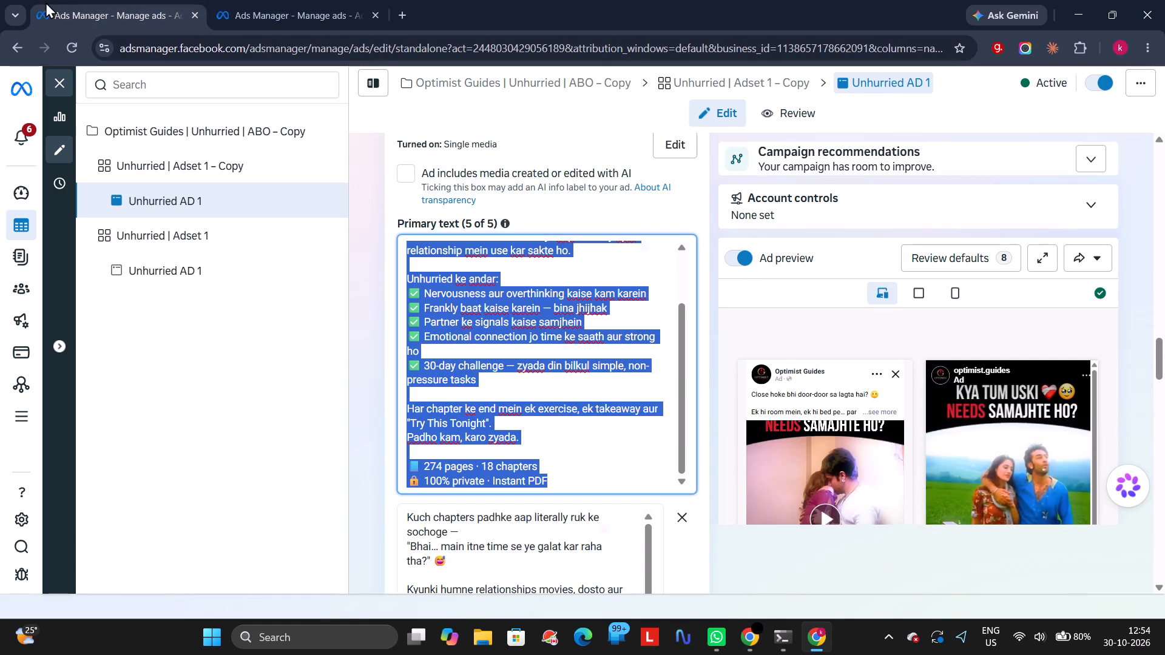
{"action": "left_click", "coordinate": [449, 547]}
{"action": "key", "text": "ctrl+a"}
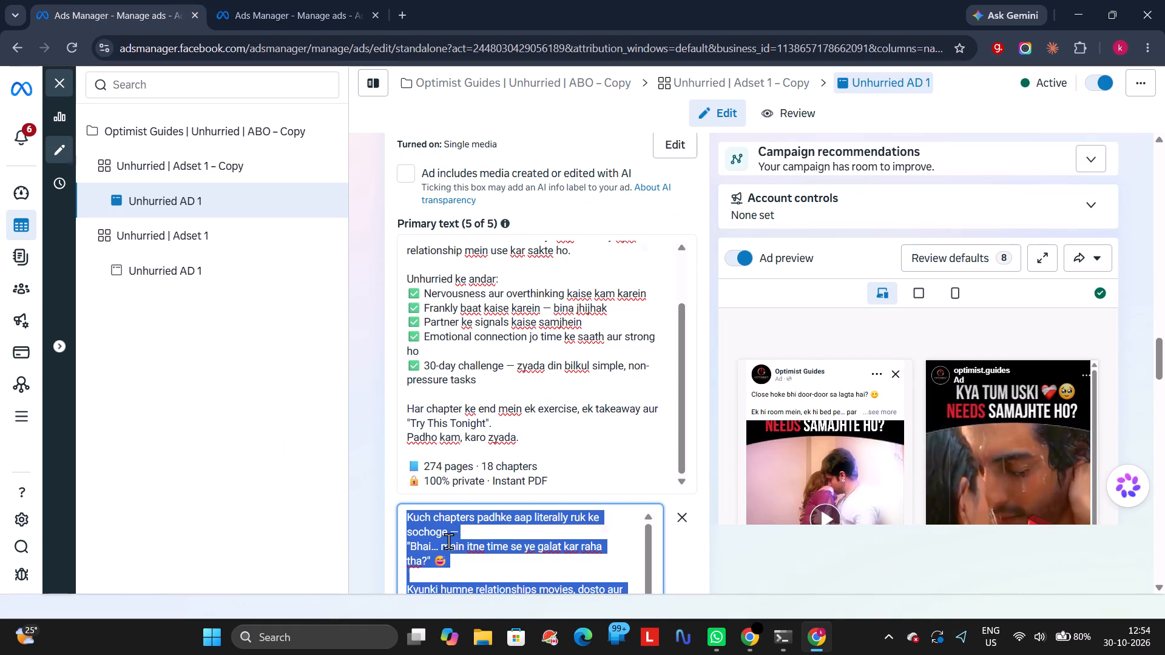
{"action": "key", "text": "ctrl+c"}
{"action": "left_click", "coordinate": [387, 445]}
{"action": "scroll", "coordinate": [387, 448], "scroll_direction": "down", "scroll_amount": 2}
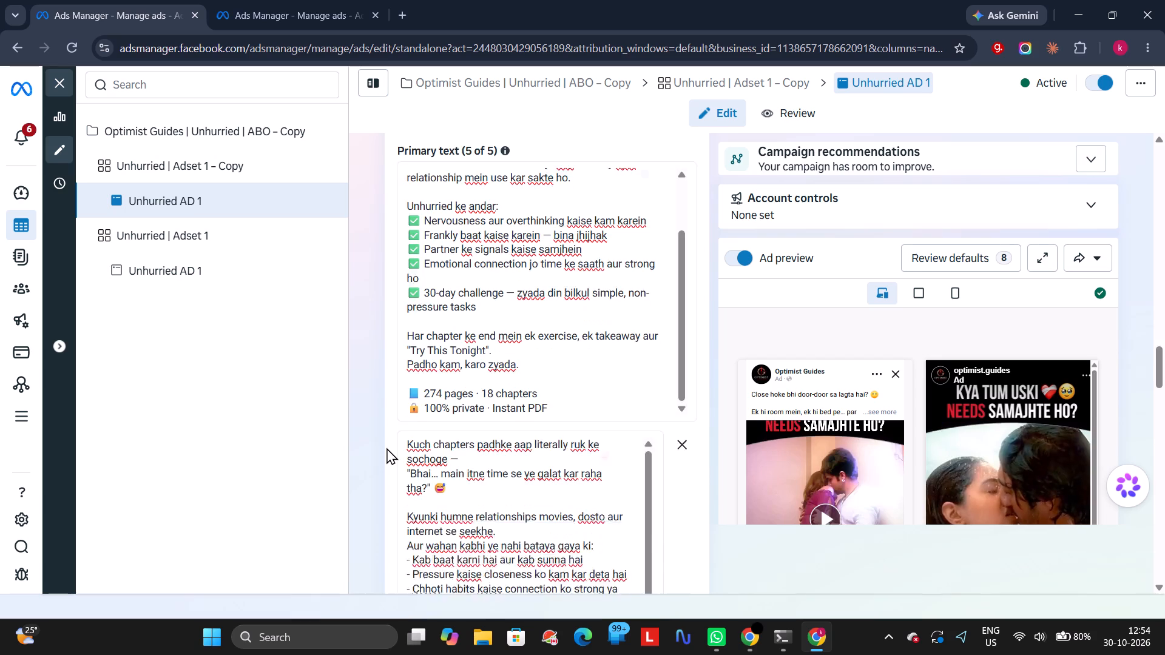
{"action": "scroll", "coordinate": [387, 448], "scroll_direction": "down", "scroll_amount": 5}
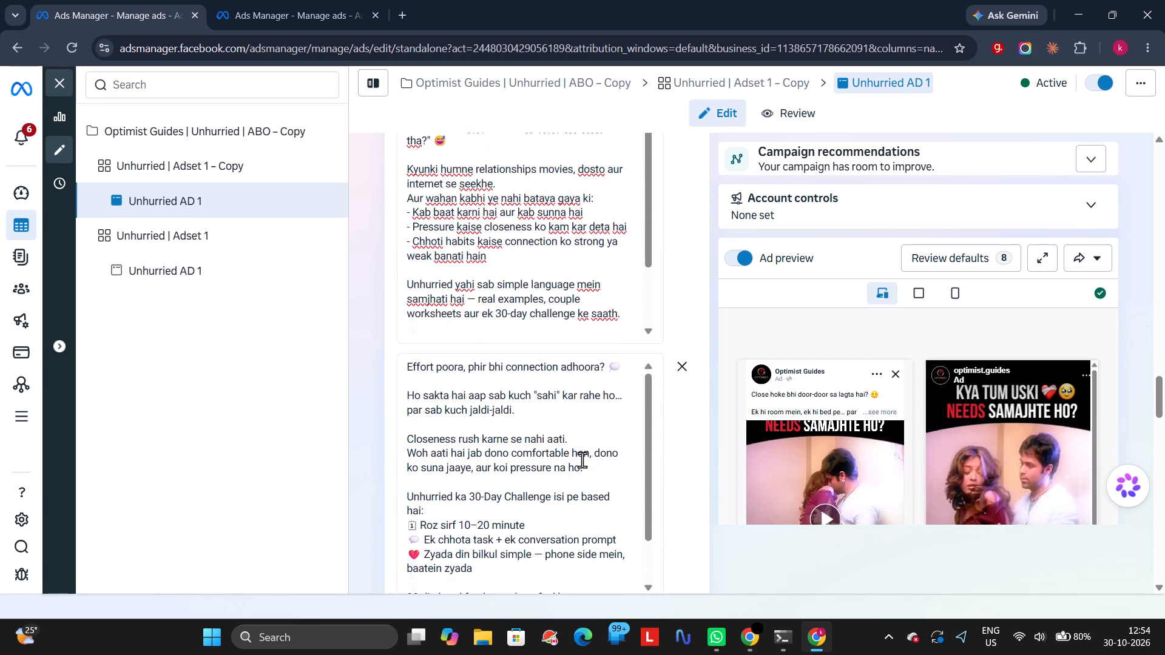
{"action": "left_click", "coordinate": [366, 0]}
{"action": "scroll", "coordinate": [382, 392], "scroll_direction": "down", "scroll_amount": 3}
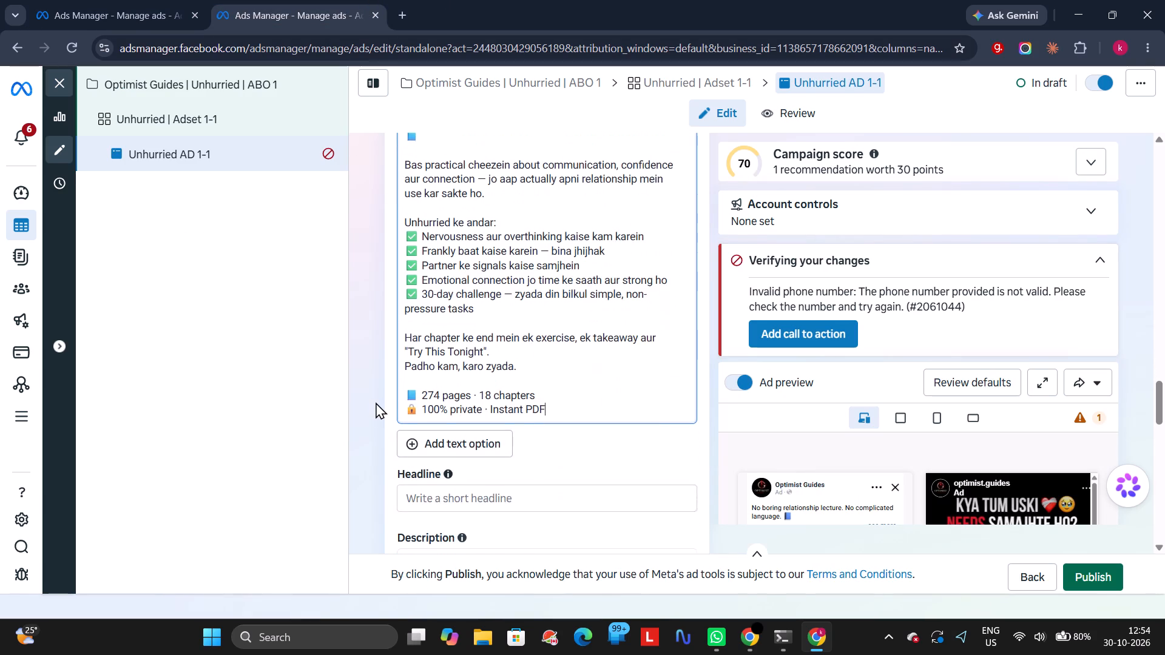
{"action": "scroll", "coordinate": [376, 402], "scroll_direction": "down", "scroll_amount": 2}
{"action": "left_click", "coordinate": [420, 415]}
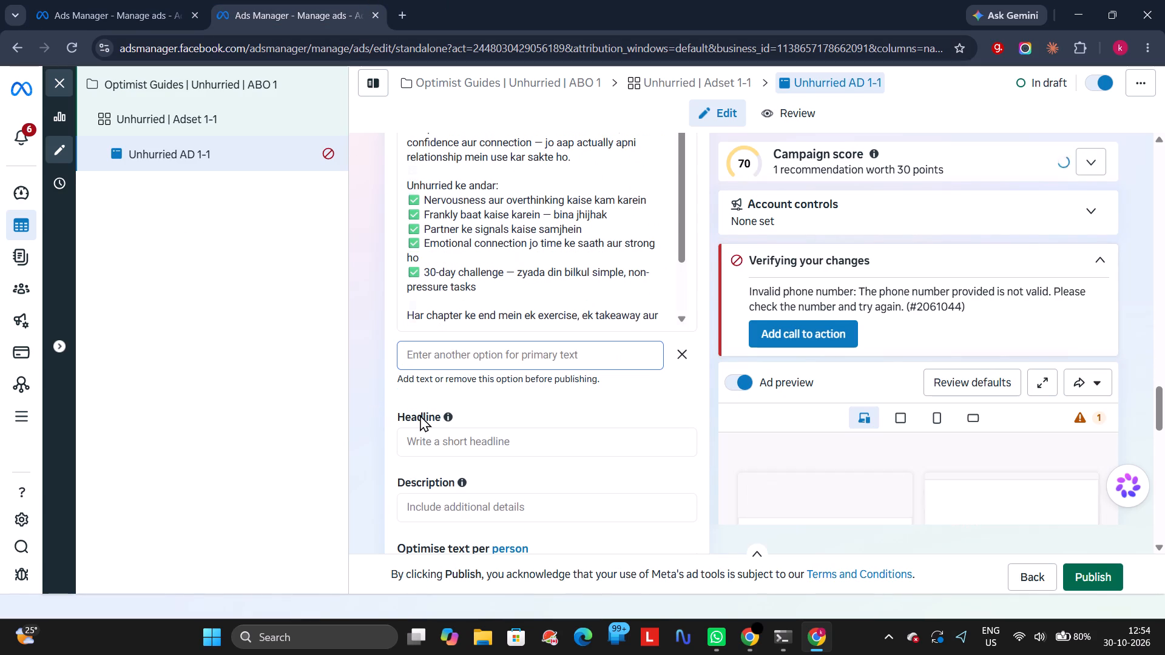
{"action": "left_click", "coordinate": [478, 348]}
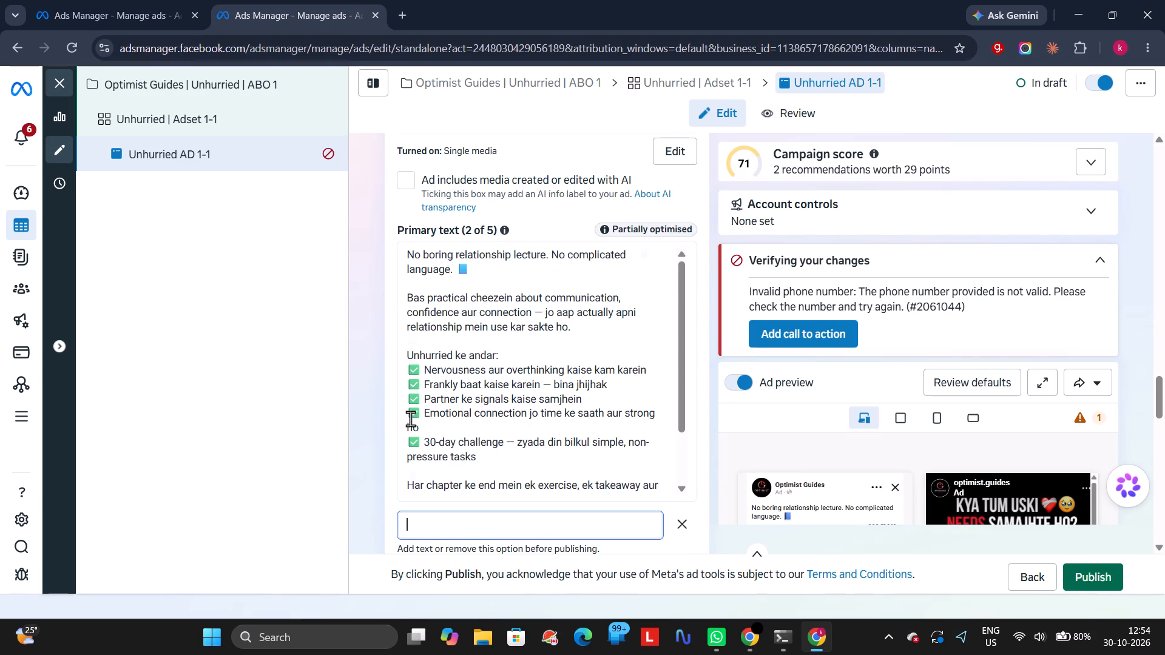
{"action": "key", "text": "ctrl+v"}
{"action": "left_click", "coordinate": [370, 441]}
{"action": "scroll", "coordinate": [370, 439], "scroll_direction": "up", "scroll_amount": 1}
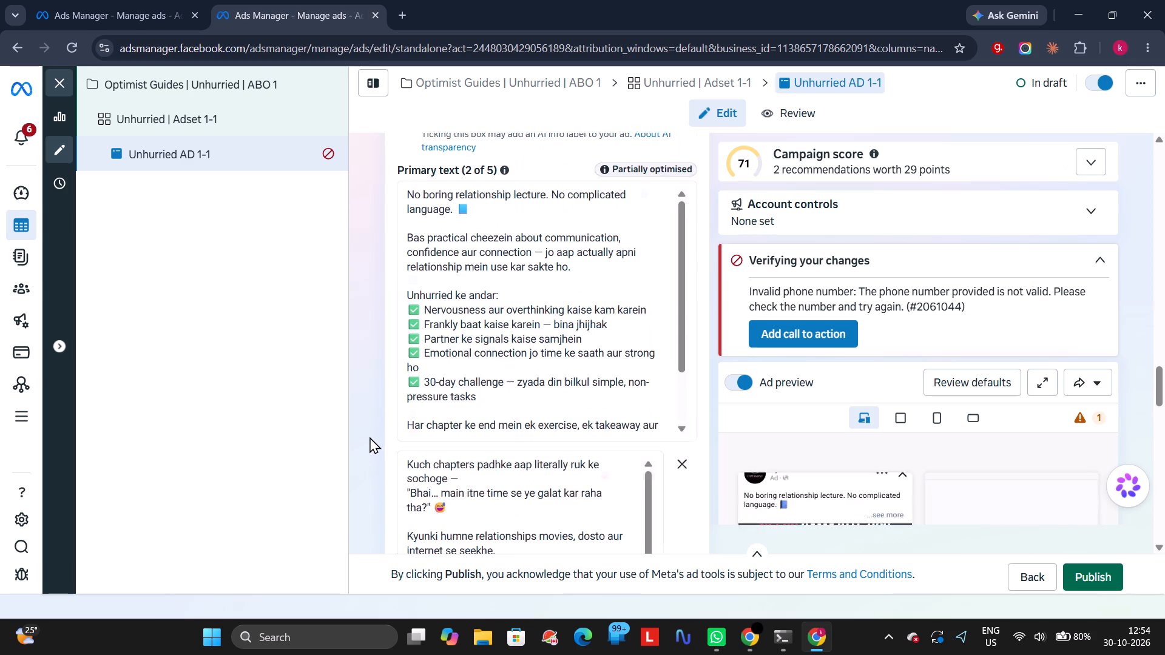
{"action": "scroll", "coordinate": [370, 437], "scroll_direction": "down", "scroll_amount": 6}
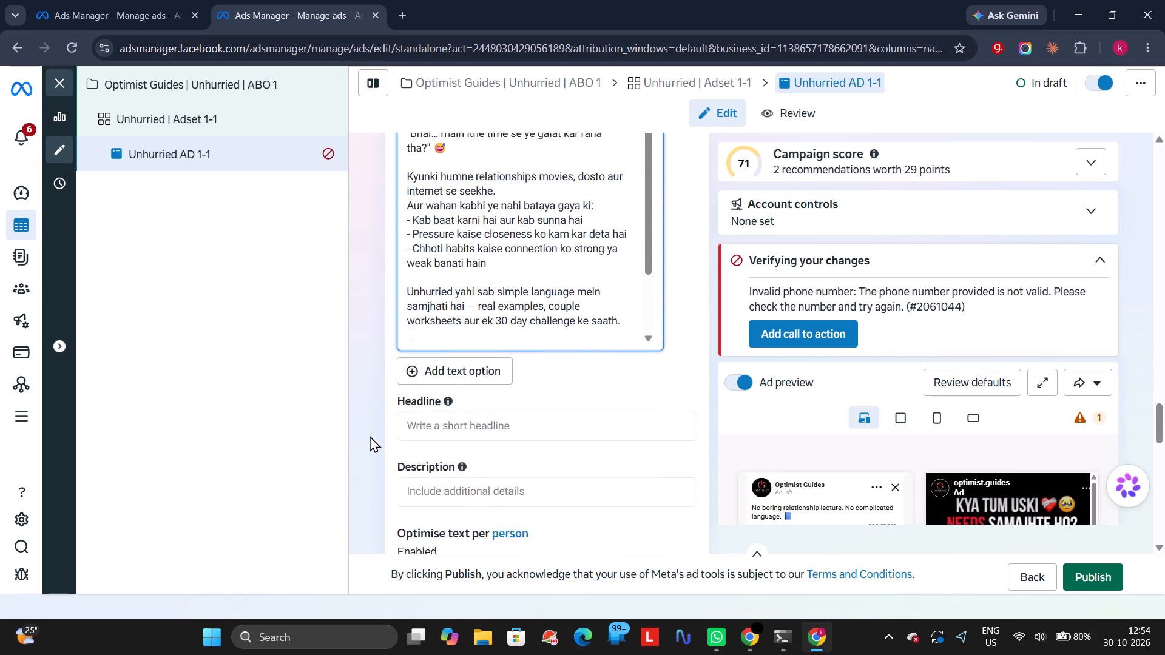
{"action": "scroll", "coordinate": [370, 435], "scroll_direction": "down", "scroll_amount": 1}
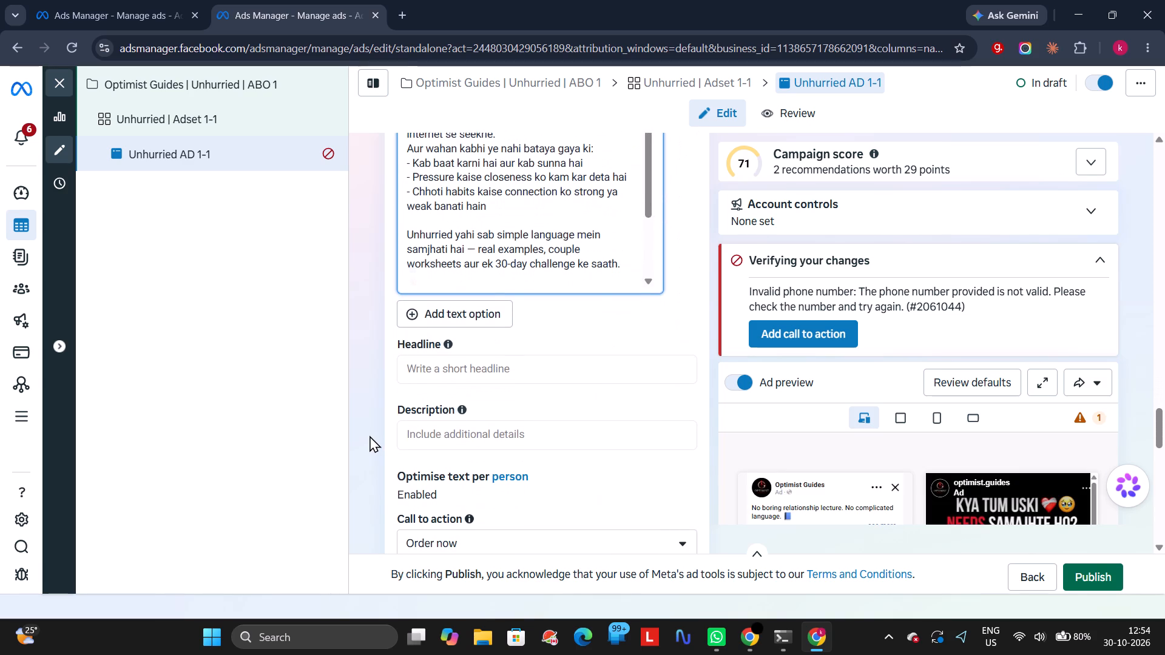
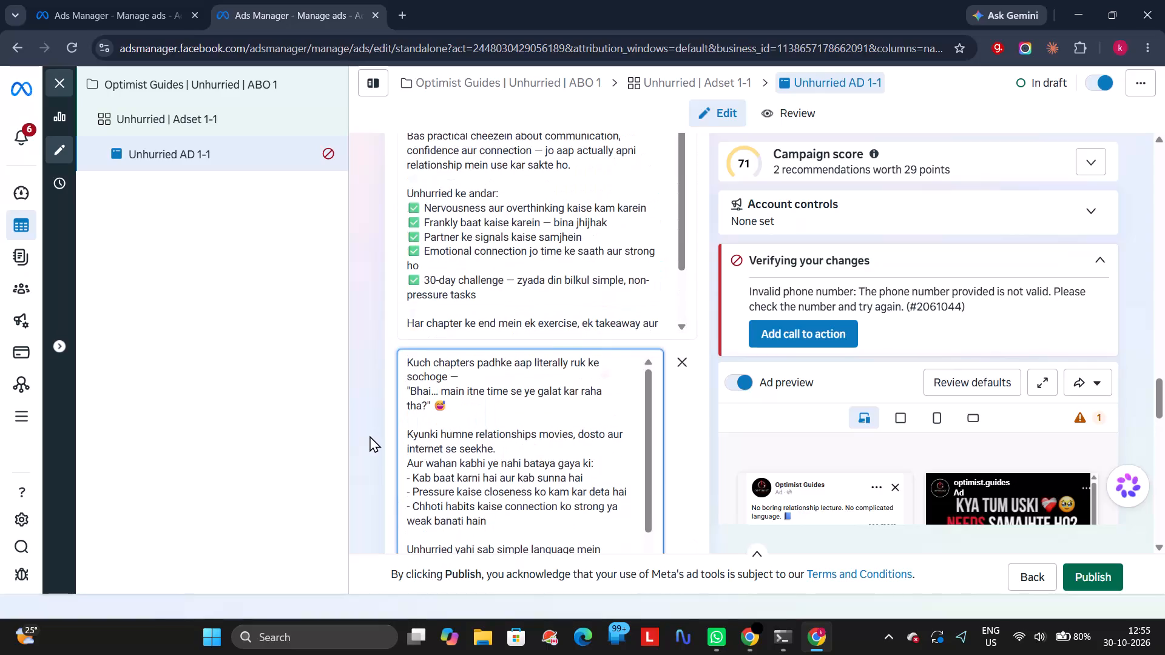
Copy the old ad's primary text beginning "Effort poora, phir bhi connection adhoora?" into a third primary text option of Unhurried AD 1-1.
{"action": "scroll", "coordinate": [370, 435], "scroll_direction": "up", "scroll_amount": 1}
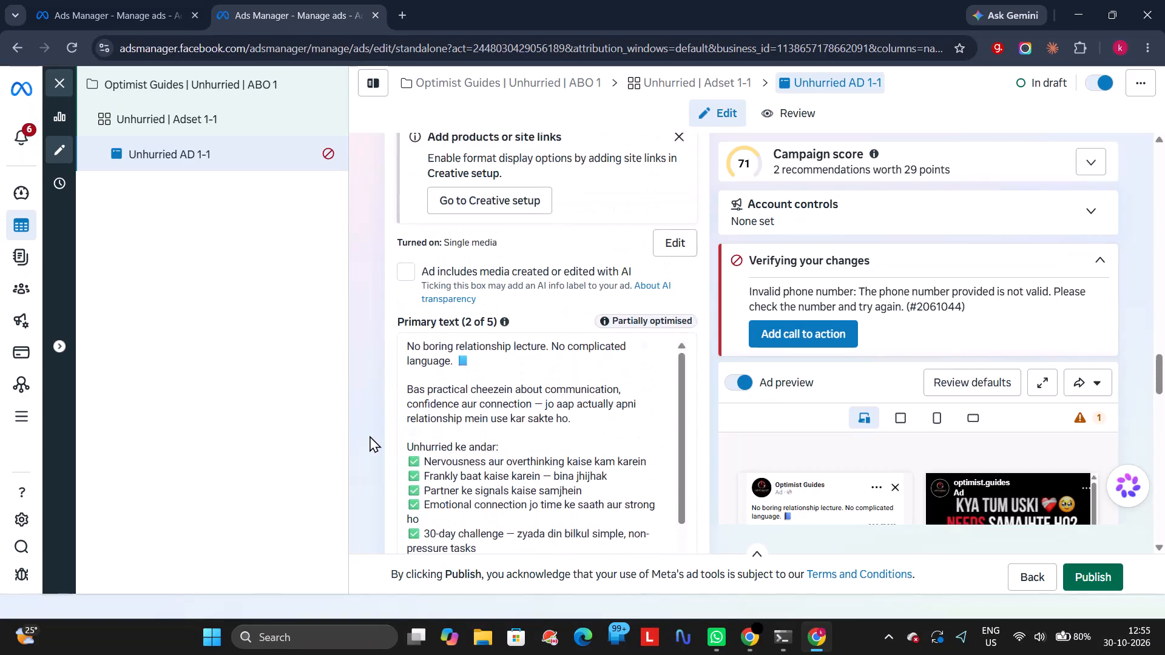
{"action": "scroll", "coordinate": [370, 435], "scroll_direction": "up", "scroll_amount": 1}
{"action": "scroll", "coordinate": [370, 435], "scroll_direction": "down", "scroll_amount": 3}
{"action": "left_click", "coordinate": [177, 0]}
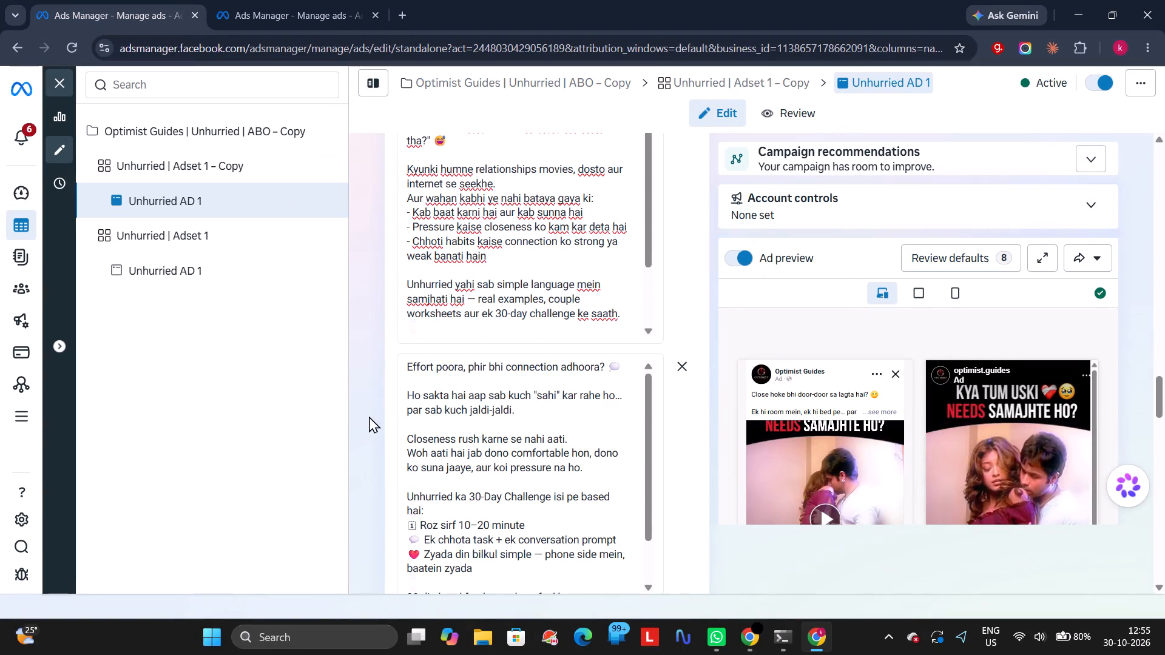
{"action": "scroll", "coordinate": [369, 420], "scroll_direction": "down", "scroll_amount": 1}
{"action": "scroll", "coordinate": [405, 398], "scroll_direction": "up", "scroll_amount": 6}
{"action": "scroll", "coordinate": [403, 401], "scroll_direction": "down", "scroll_amount": 1}
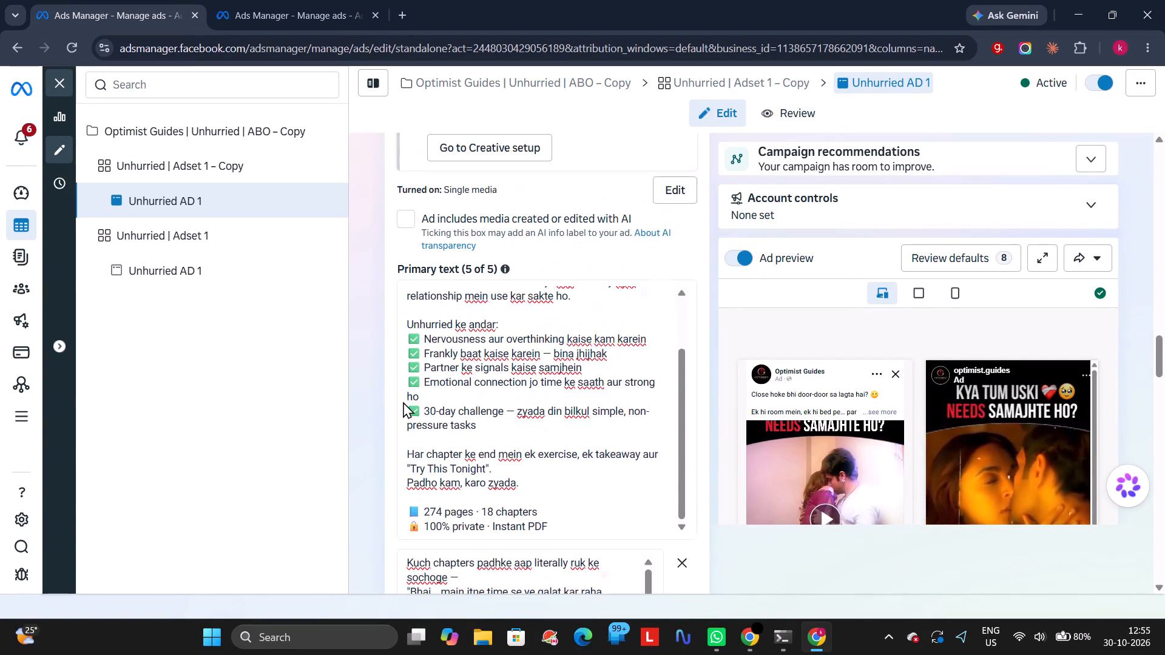
{"action": "scroll", "coordinate": [403, 401], "scroll_direction": "down", "scroll_amount": 6}
{"action": "left_click", "coordinate": [449, 369]}
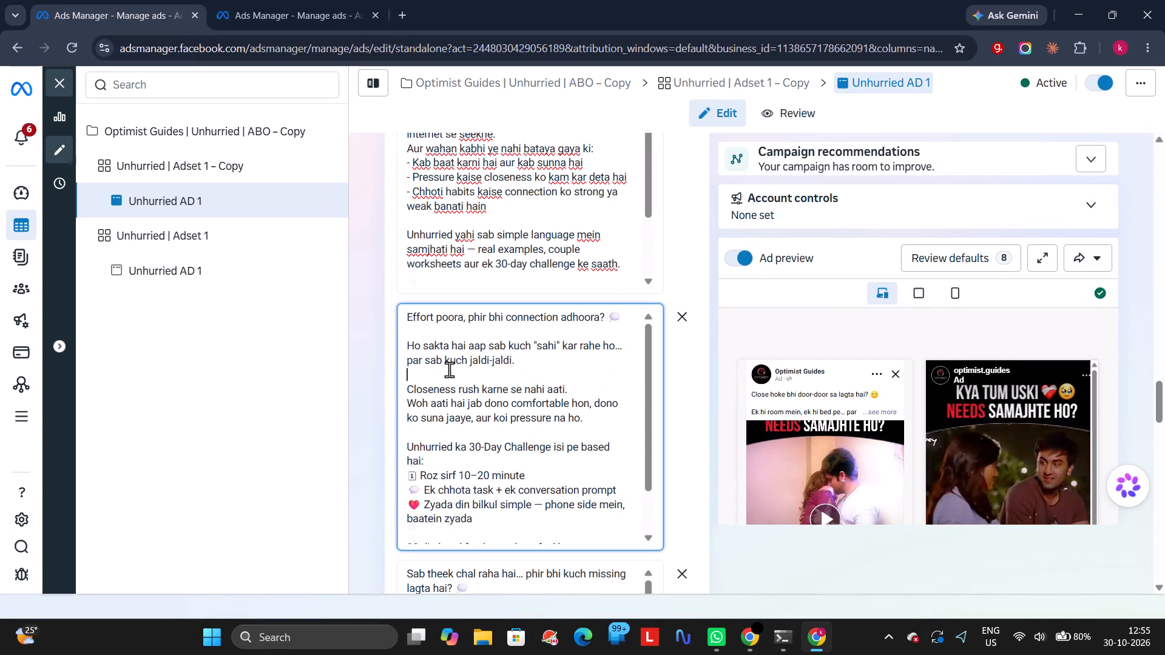
{"action": "key", "text": "ctrl+a"}
{"action": "key", "text": "ctrl+c"}
{"action": "left_click", "coordinate": [315, 3]}
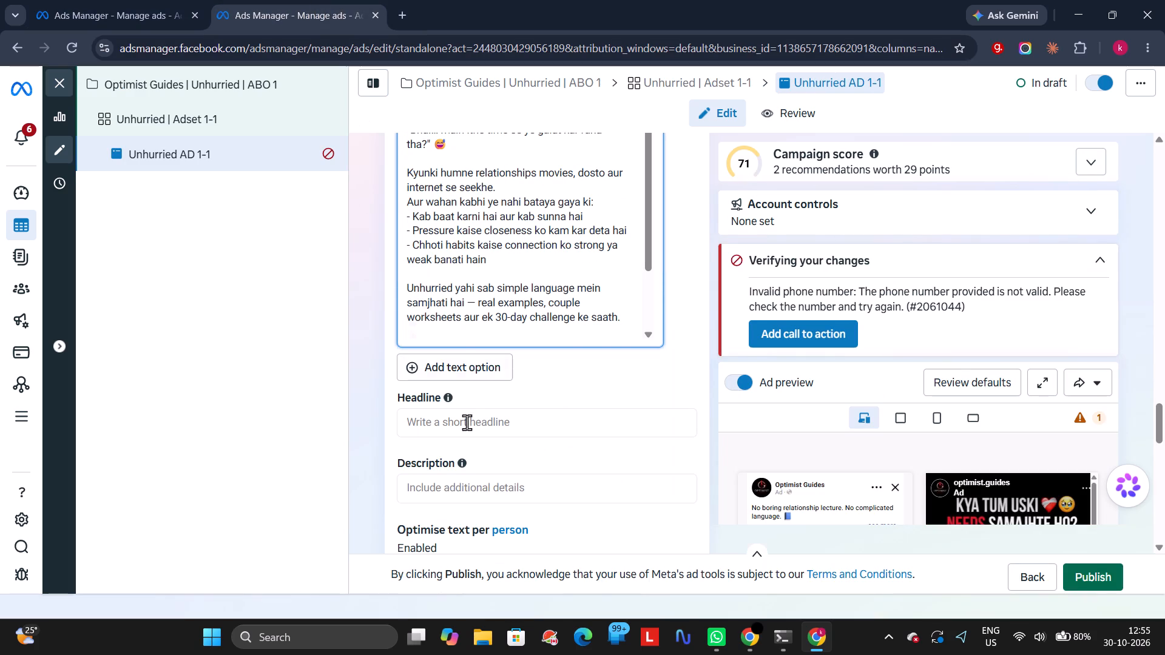
{"action": "left_click", "coordinate": [450, 365]}
{"action": "left_click", "coordinate": [444, 358]}
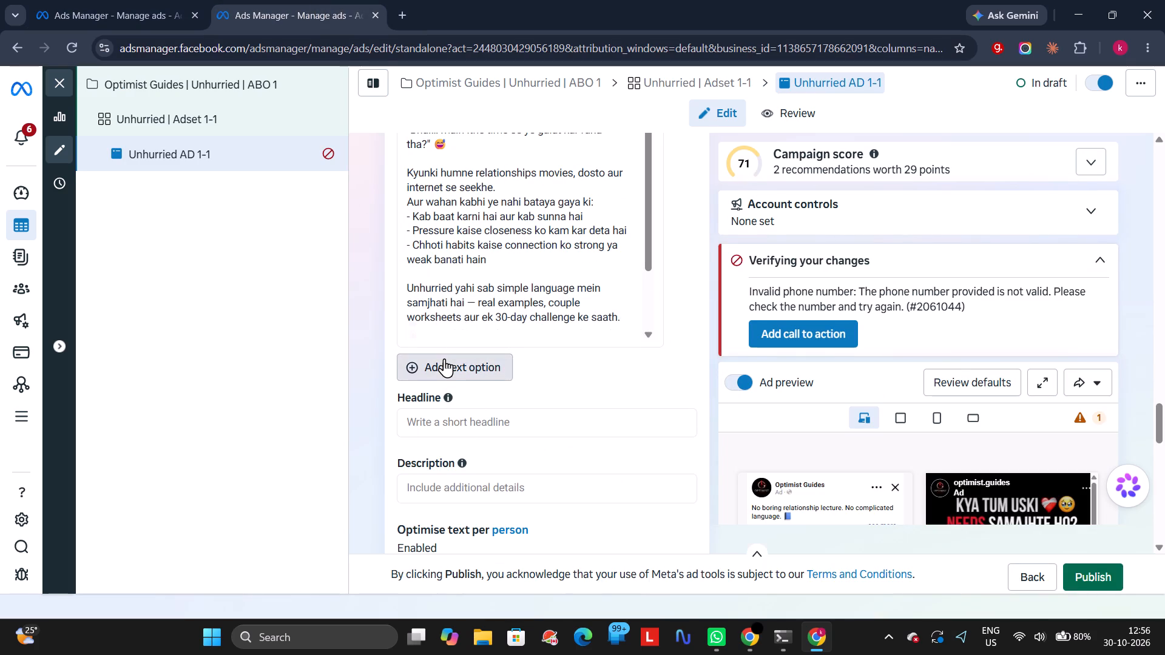
{"action": "left_click", "coordinate": [444, 360]}
{"action": "left_click", "coordinate": [445, 364]}
{"action": "key", "text": "ctrl+v"}
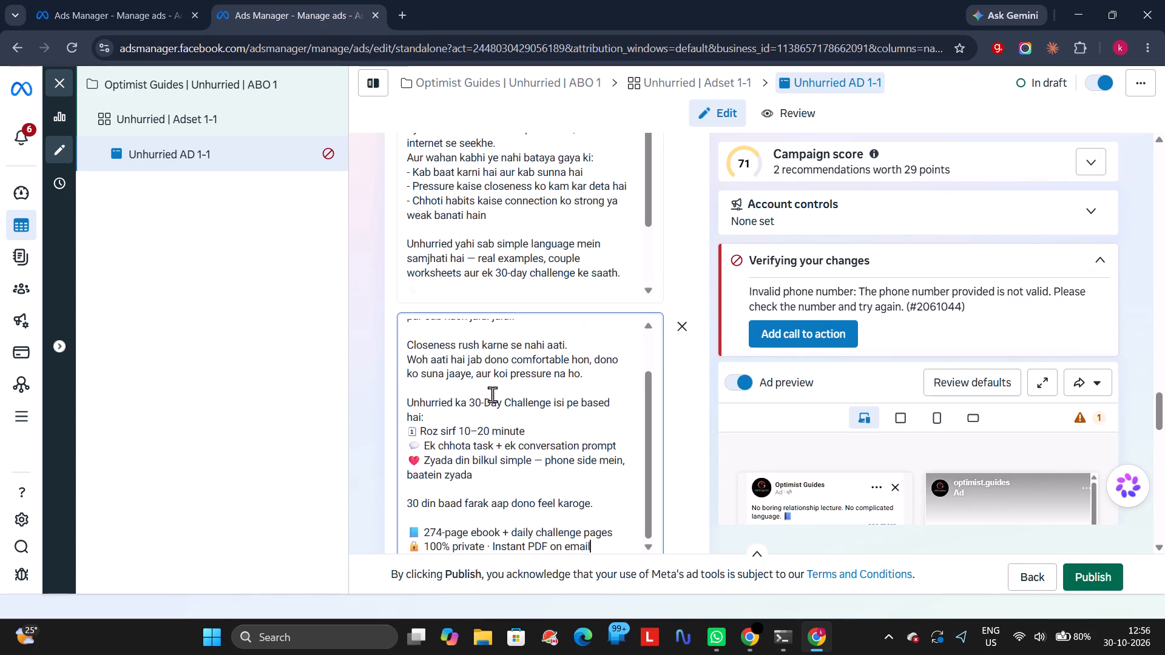
{"action": "scroll", "coordinate": [672, 444], "scroll_direction": "down", "scroll_amount": 4}
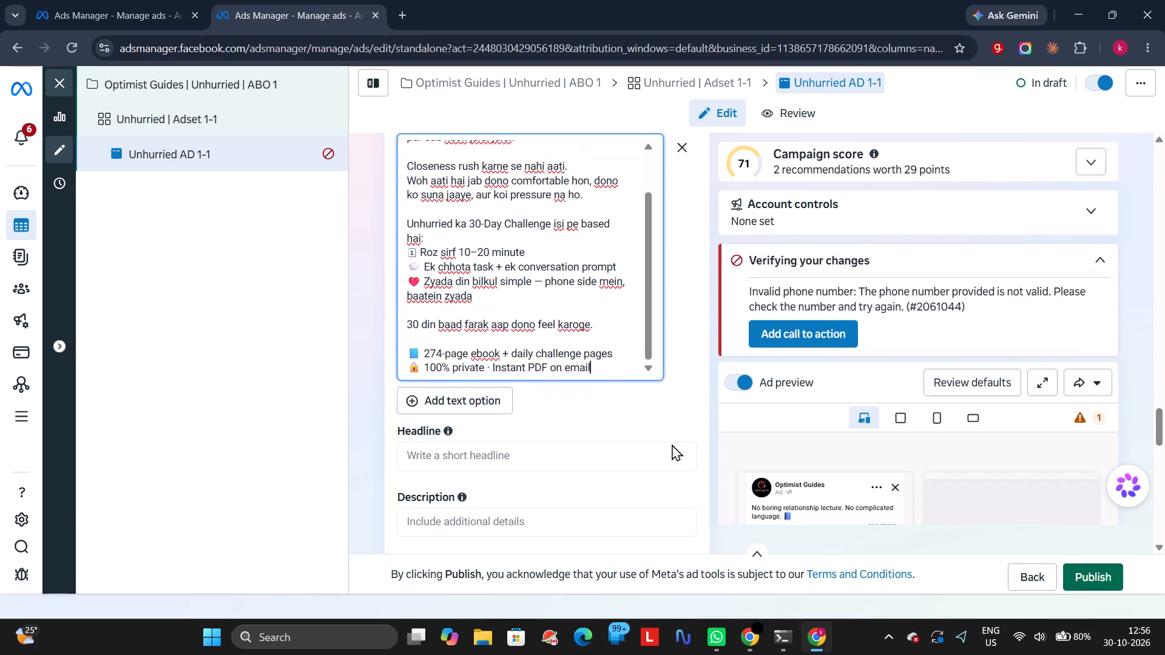
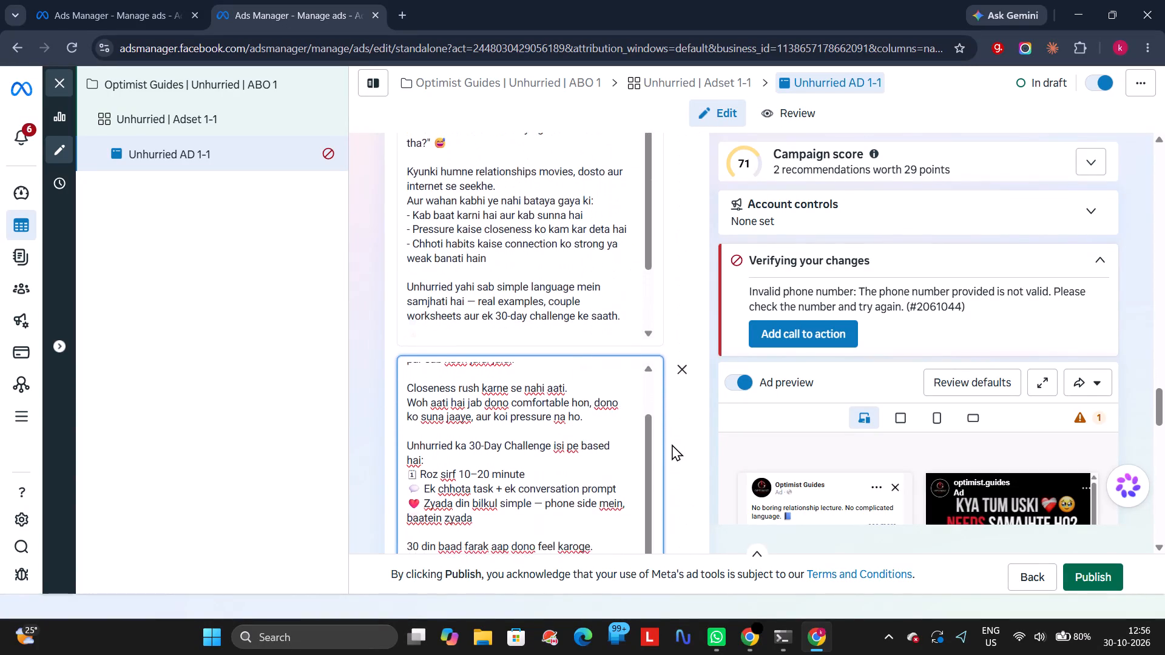
Copy the old ad's primary text beginning "Sab theek chal raha hai… phir bhi kuch missing lagta hai?" into a fourth primary text option of Unhurried AD 1-1.
{"action": "scroll", "coordinate": [672, 444], "scroll_direction": "down", "scroll_amount": 2}
{"action": "left_click", "coordinate": [167, 0]}
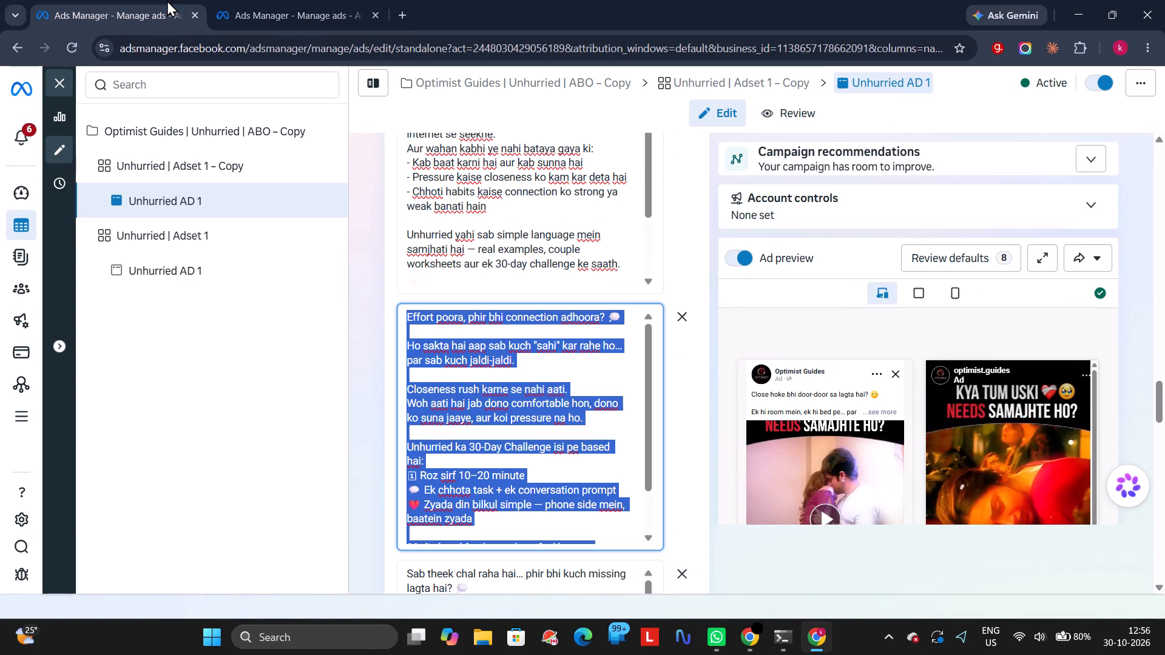
{"action": "scroll", "coordinate": [420, 411], "scroll_direction": "down", "scroll_amount": 9}
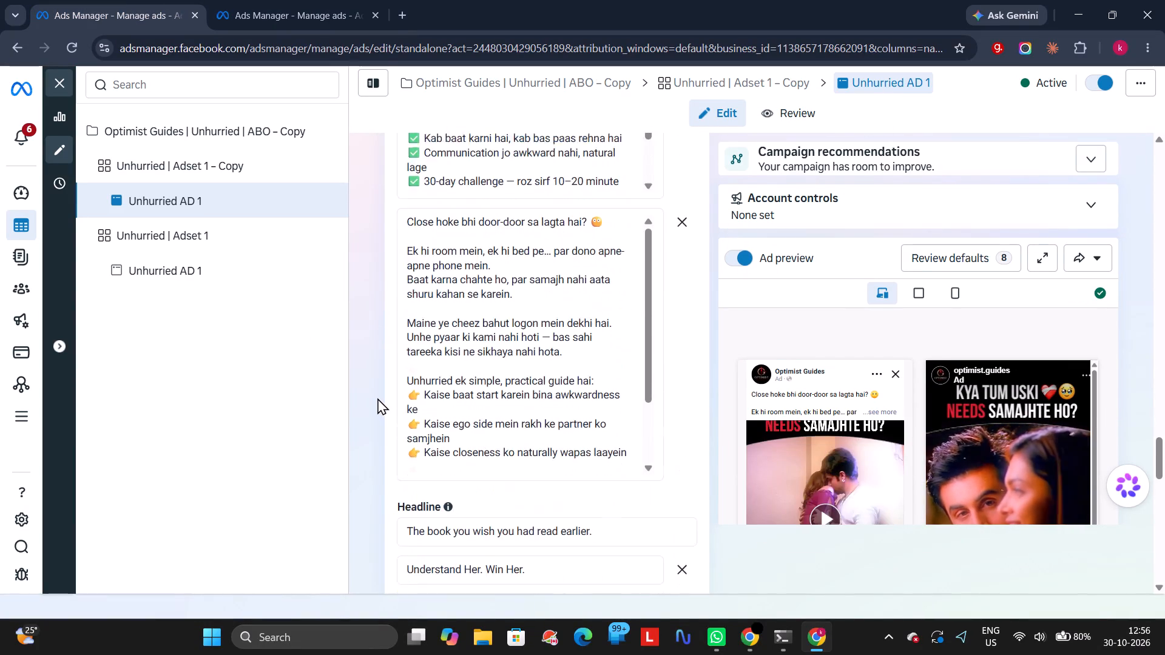
{"action": "left_click", "coordinate": [445, 311]}
{"action": "key", "text": "ctrl+a"}
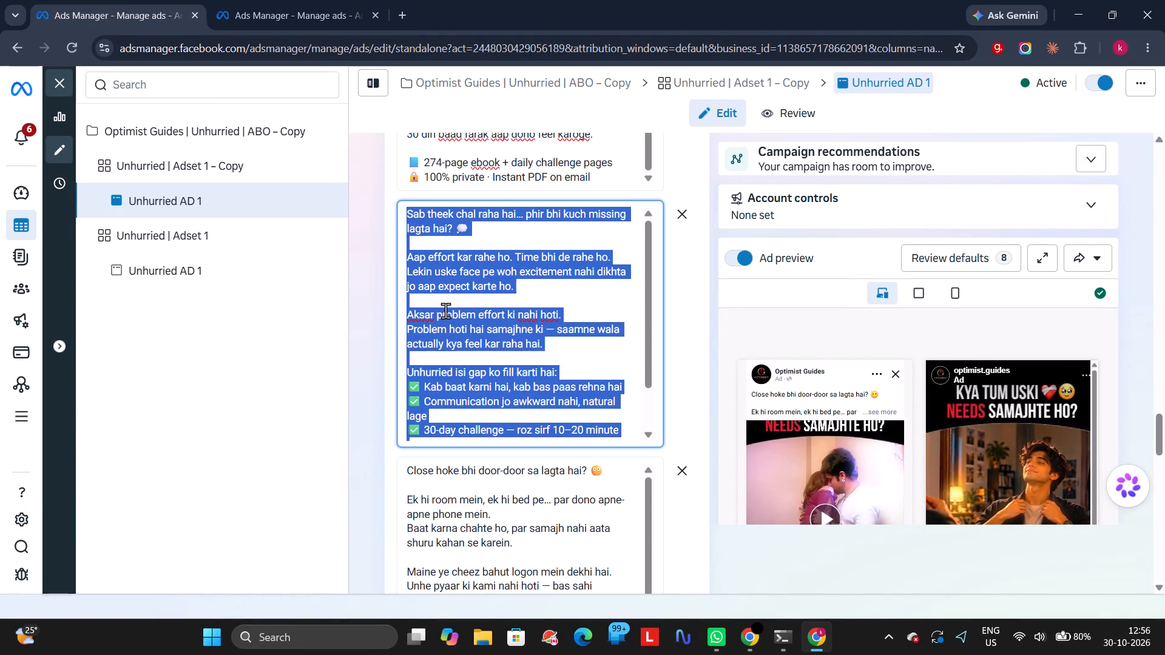
{"action": "key", "text": "ctrl+c"}
{"action": "left_click", "coordinate": [289, 0]}
{"action": "left_click", "coordinate": [456, 307]}
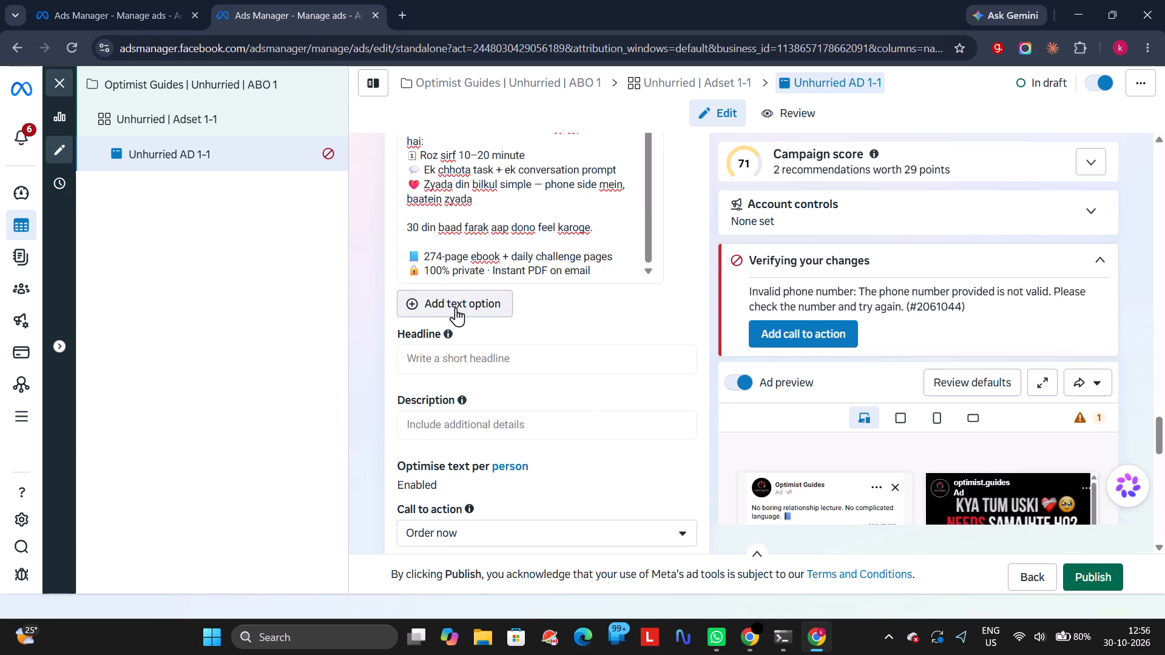
{"action": "left_click", "coordinate": [456, 307]}
{"action": "key", "text": "ctrl+v"}
Copy the old ad's primary text beginning "Close hoke bhi door-door sa lagta hai?" into a fifth primary text option of Unhurried AD 1-1.
{"action": "left_click", "coordinate": [286, 0]}
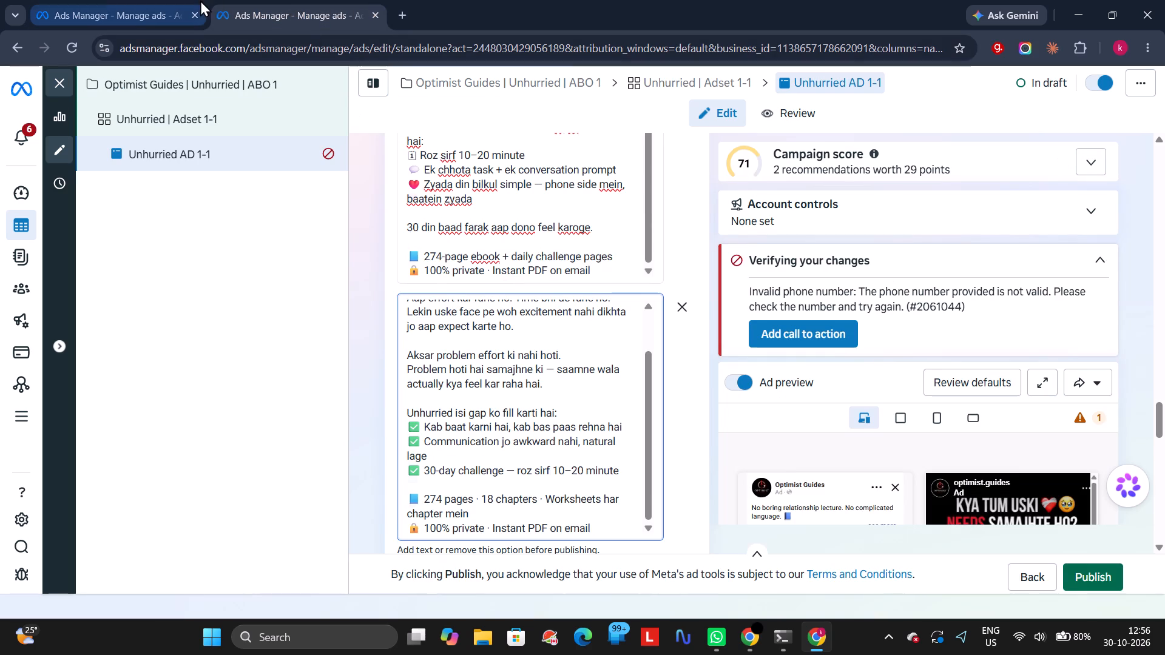
{"action": "left_click", "coordinate": [200, 1]}
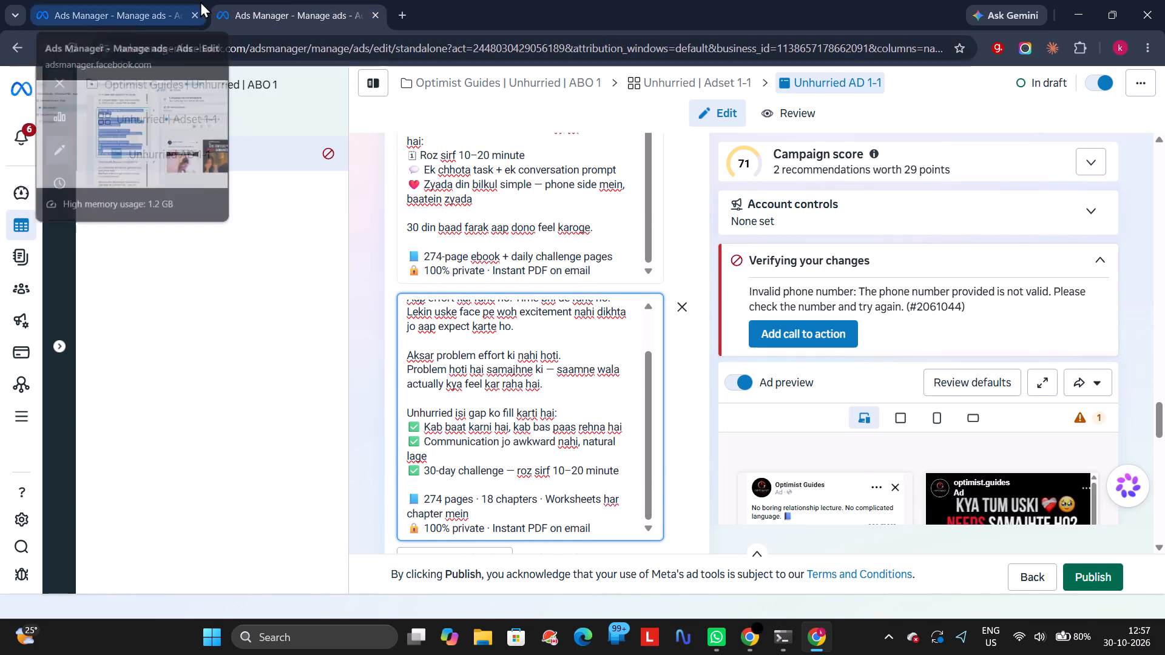
{"action": "left_click", "coordinate": [452, 531]}
{"action": "key", "text": "ctrl+a"}
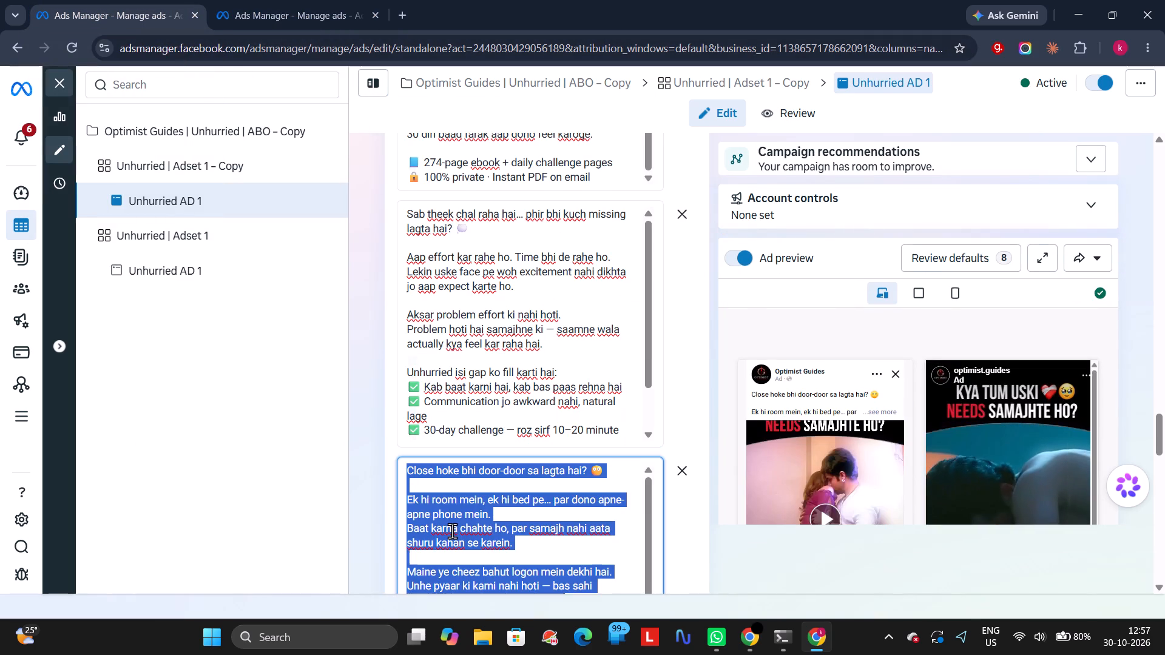
{"action": "key", "text": "ctrl+c"}
{"action": "left_click", "coordinate": [339, 0]}
{"action": "scroll", "coordinate": [383, 401], "scroll_direction": "down", "scroll_amount": 4}
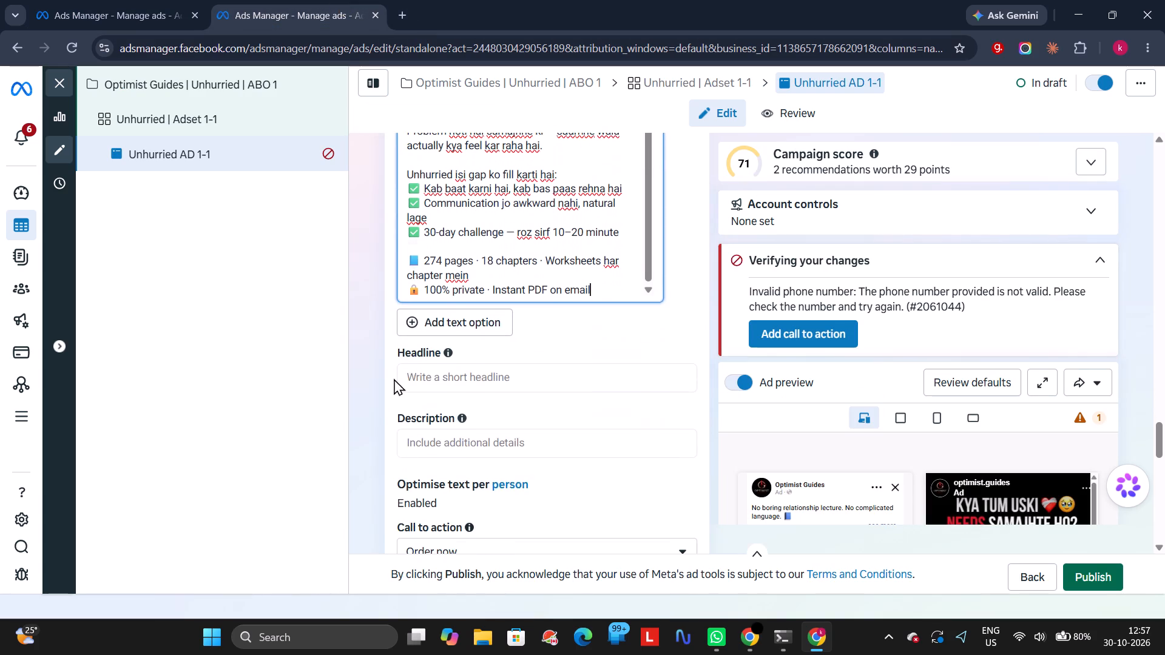
{"action": "left_click", "coordinate": [435, 316]}
{"action": "double_click", "coordinate": [438, 317]}
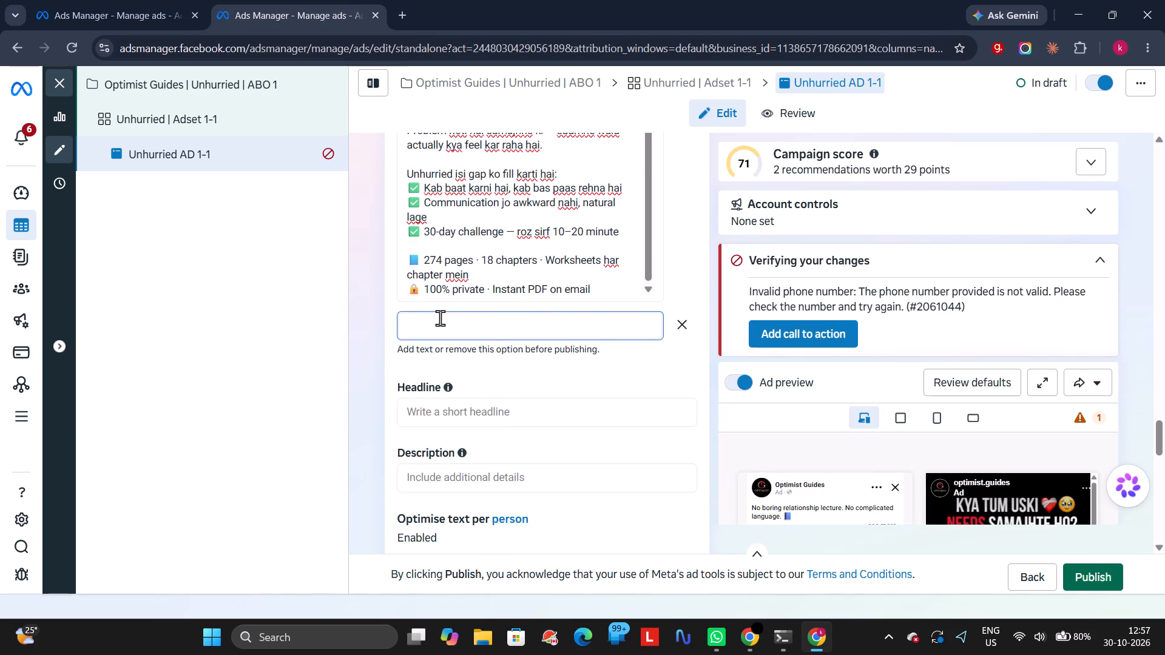
{"action": "key", "text": "ctrl+v"}
{"action": "left_click_drag", "start_coordinate": [387, 344], "coordinate": [385, 350]}
{"action": "scroll", "coordinate": [385, 355], "scroll_direction": "down", "scroll_amount": 2}
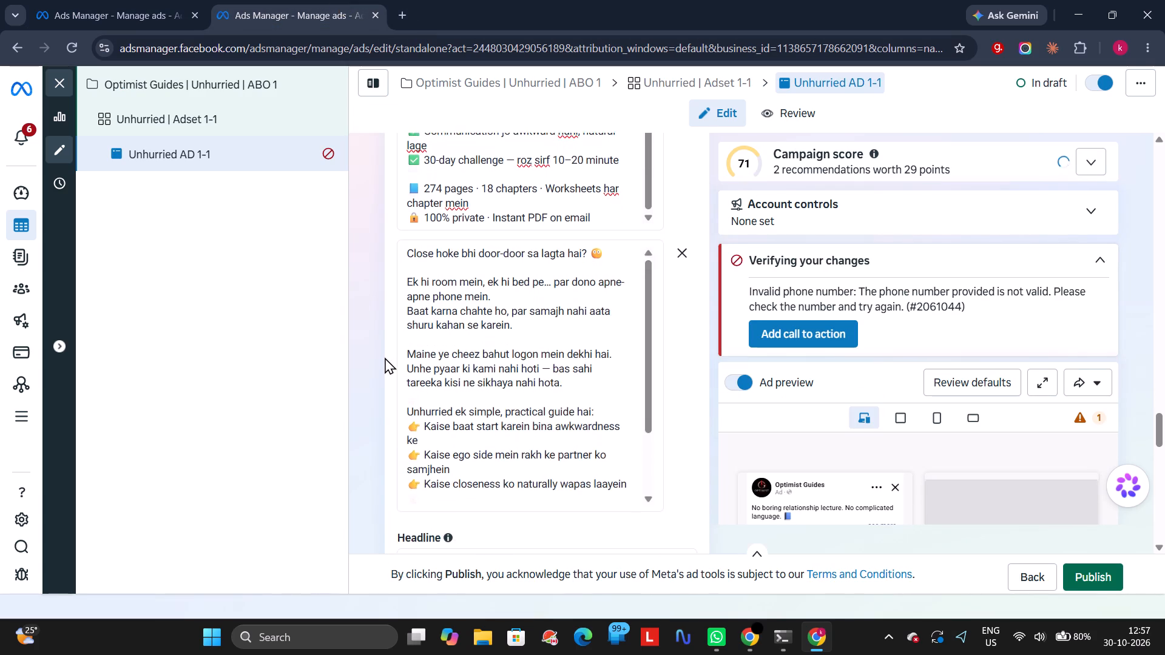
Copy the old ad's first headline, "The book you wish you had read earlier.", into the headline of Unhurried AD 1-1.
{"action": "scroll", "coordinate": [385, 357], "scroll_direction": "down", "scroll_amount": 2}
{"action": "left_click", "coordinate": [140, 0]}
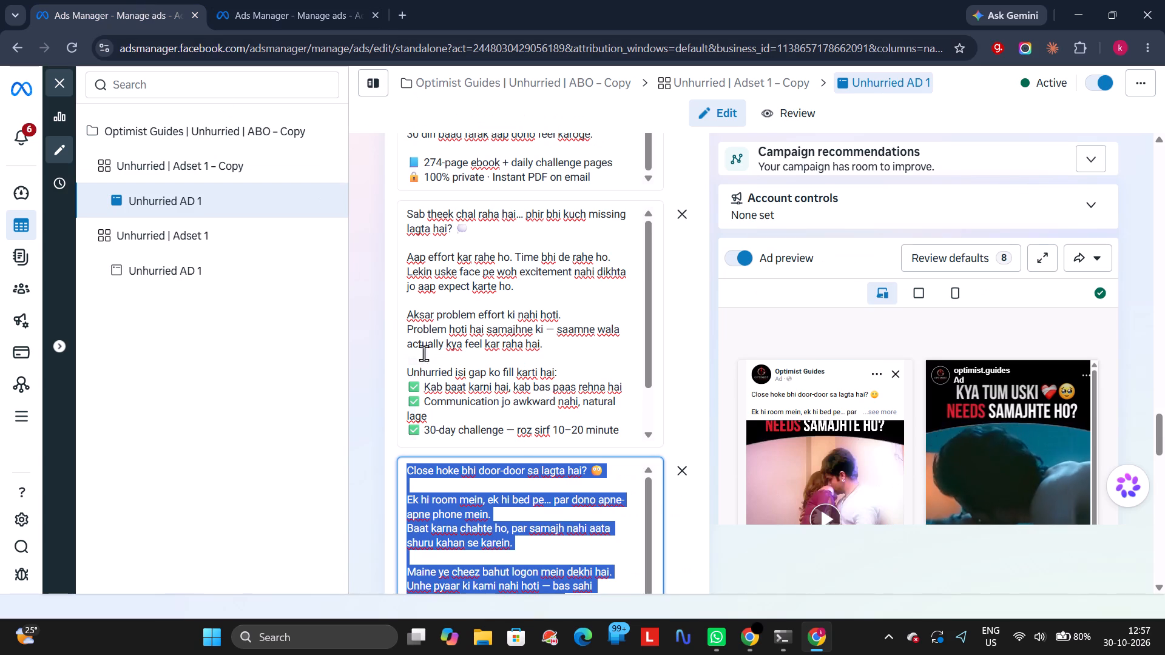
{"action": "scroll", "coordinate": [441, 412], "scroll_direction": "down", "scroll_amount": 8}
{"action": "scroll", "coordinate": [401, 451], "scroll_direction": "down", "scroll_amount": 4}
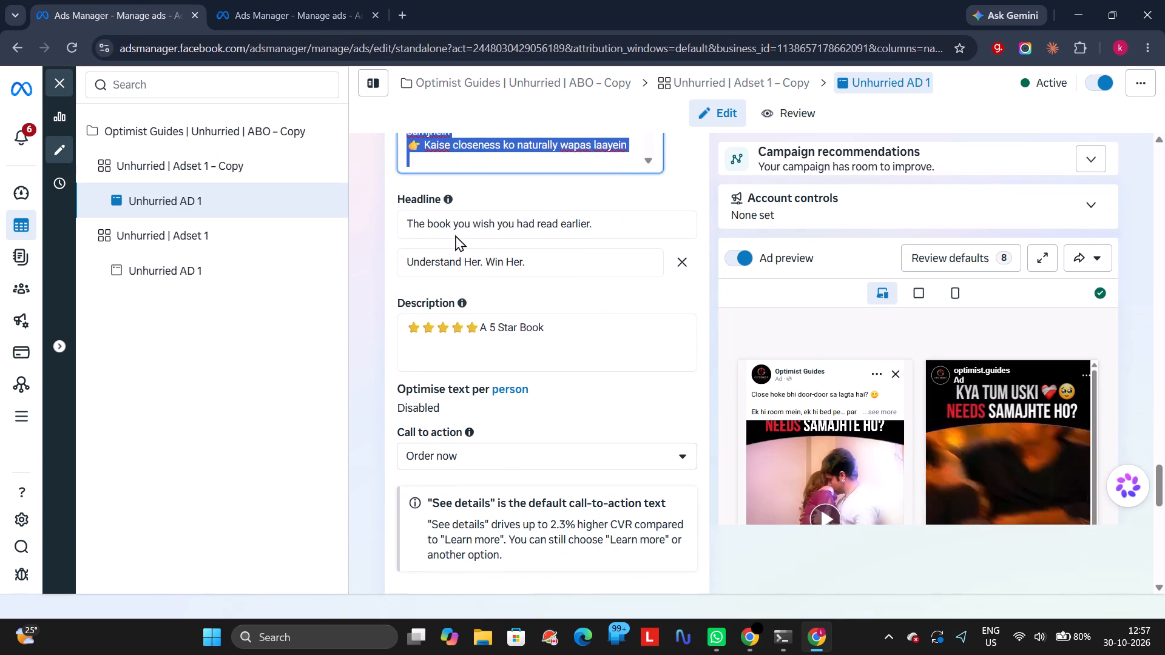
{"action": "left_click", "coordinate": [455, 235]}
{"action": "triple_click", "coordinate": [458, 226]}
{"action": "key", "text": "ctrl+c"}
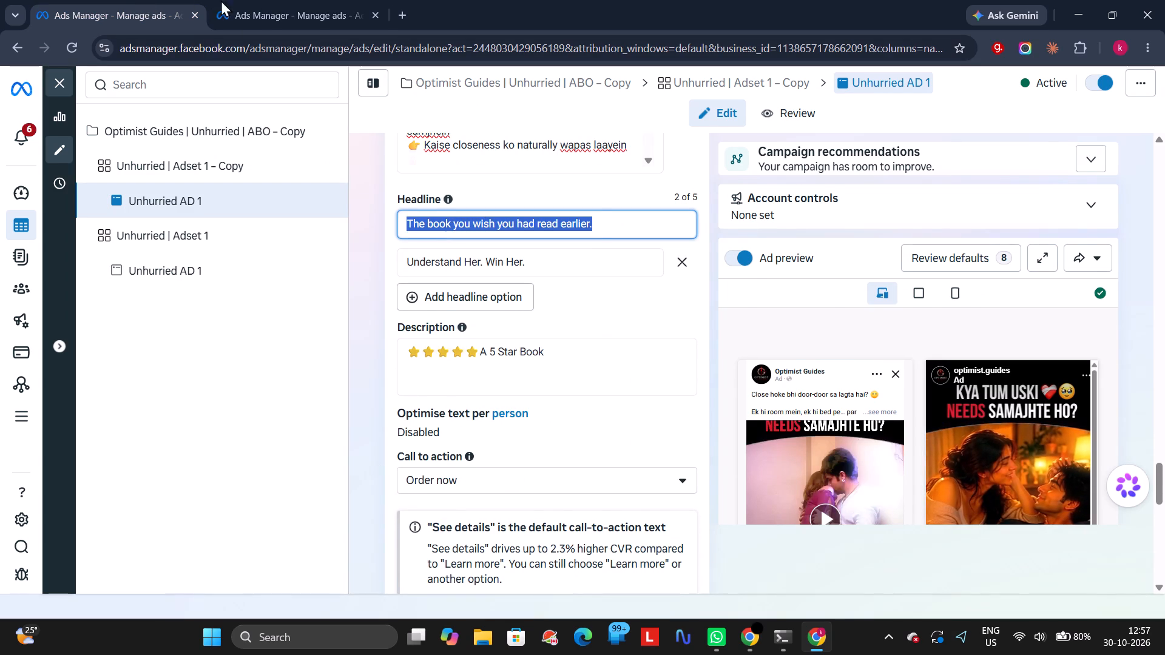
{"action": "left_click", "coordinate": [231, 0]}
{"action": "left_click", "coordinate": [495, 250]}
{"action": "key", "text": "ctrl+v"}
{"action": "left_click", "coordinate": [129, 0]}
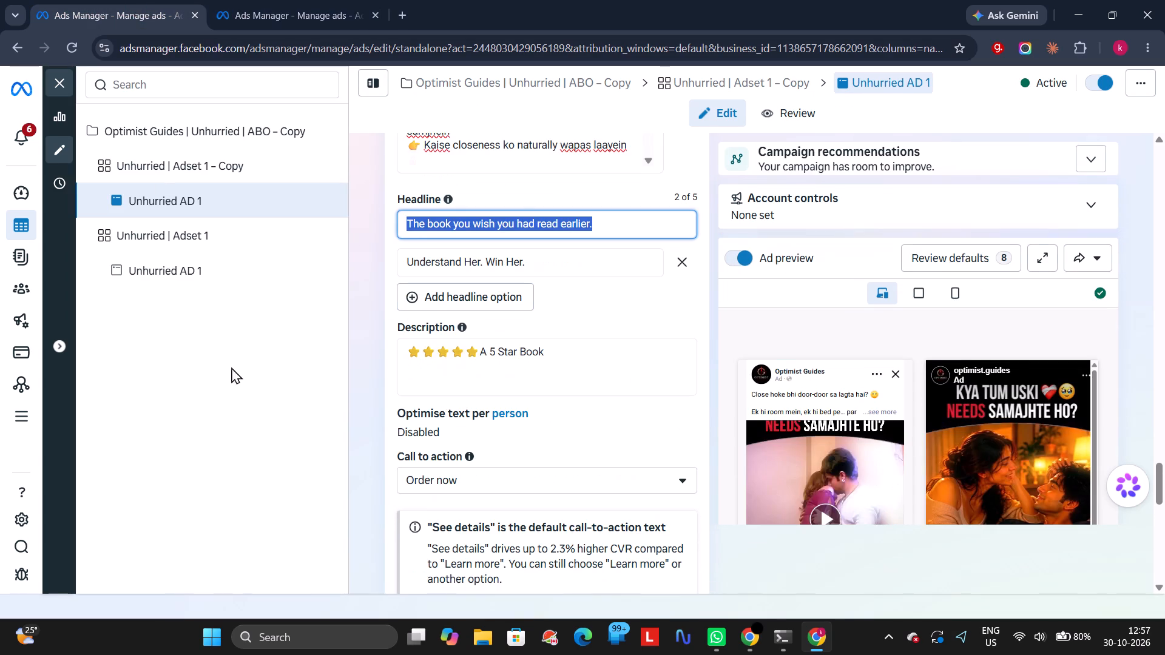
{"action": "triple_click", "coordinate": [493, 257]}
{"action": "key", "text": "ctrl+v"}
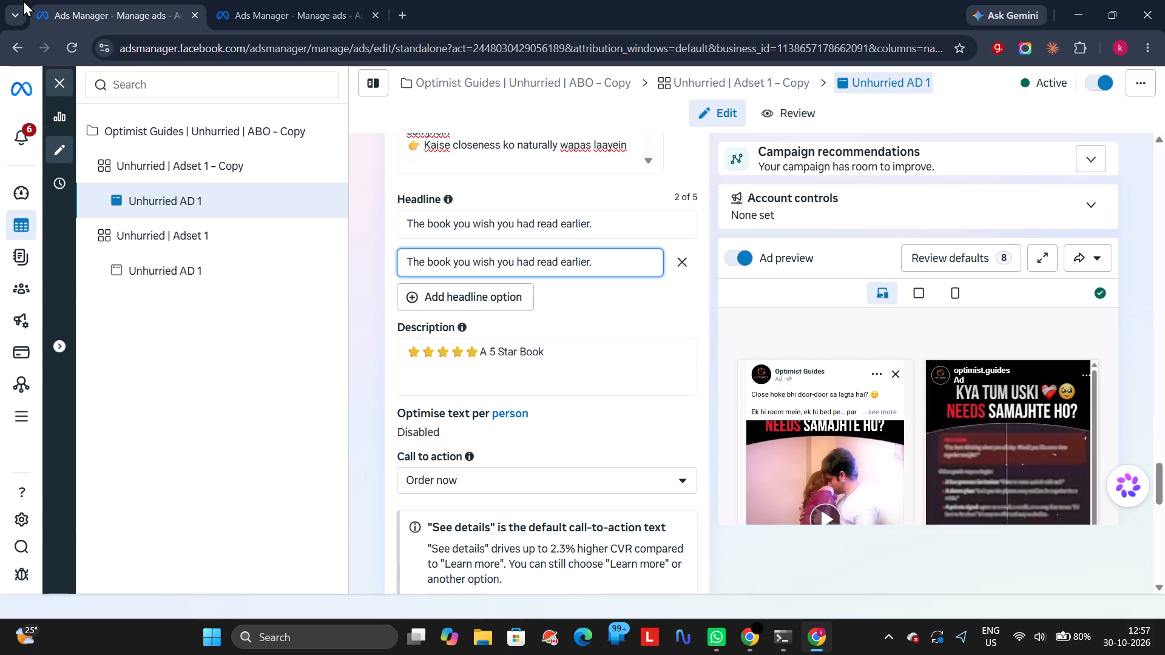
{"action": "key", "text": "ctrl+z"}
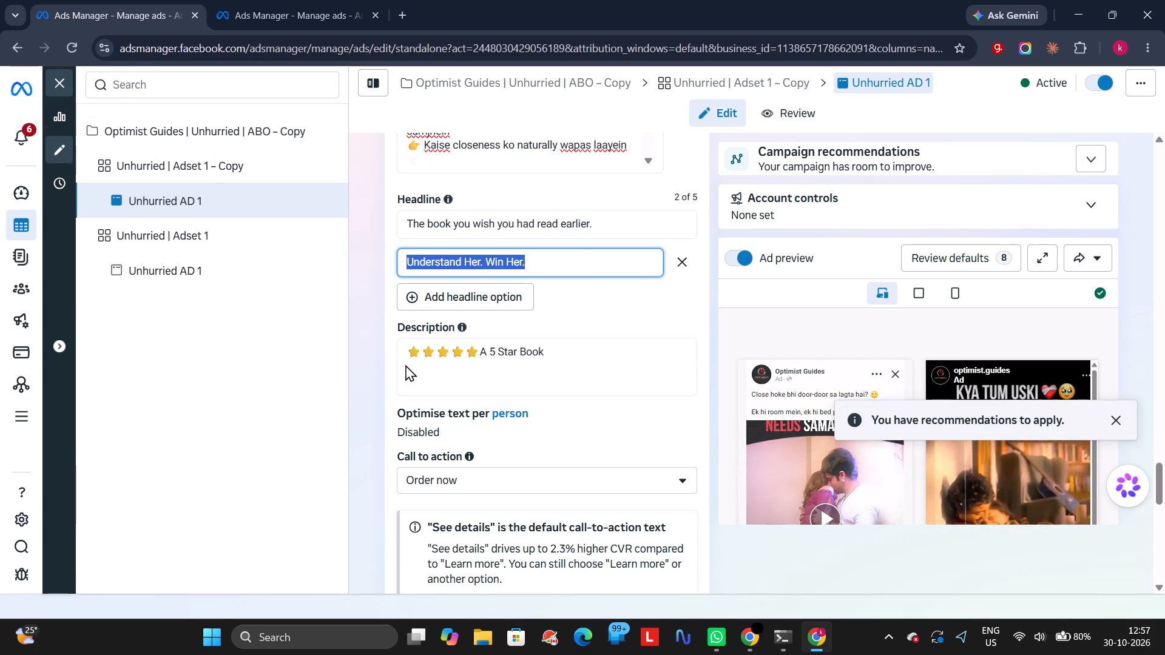
Replace the headline of Unhurried AD 1-1 with the old ad's description, "⭐⭐⭐⭐⭐A 5 Star Book", and check the ad preview.
{"action": "triple_click", "coordinate": [449, 358]}
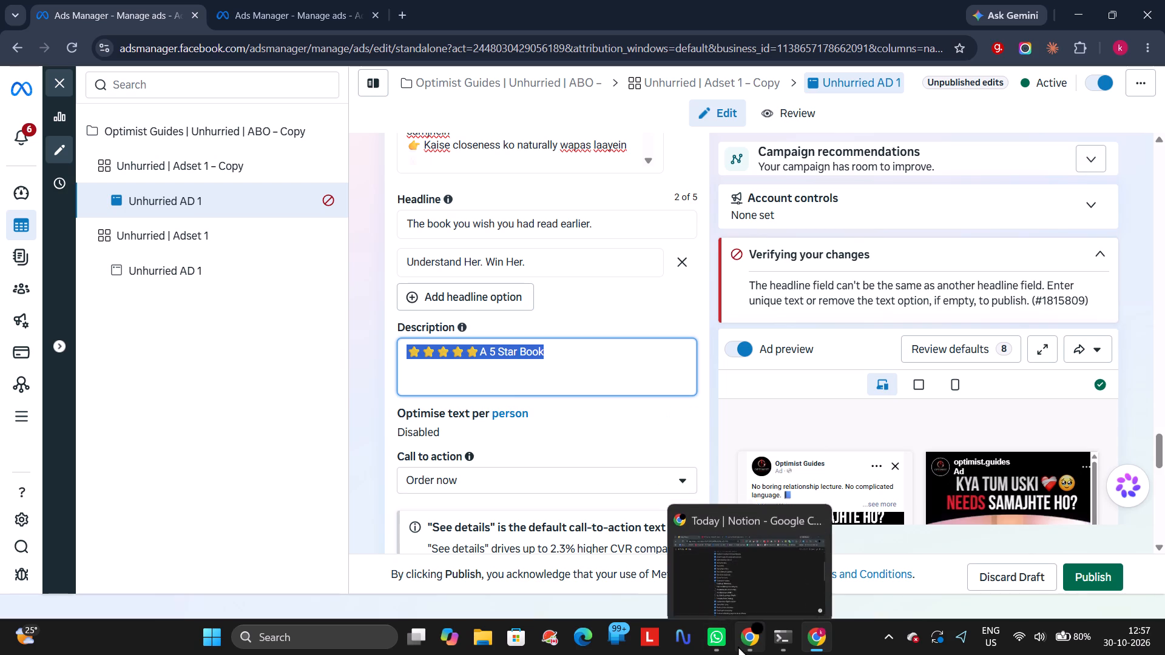
{"action": "key", "text": "ctrl+c"}
{"action": "left_click", "coordinate": [272, 0]}
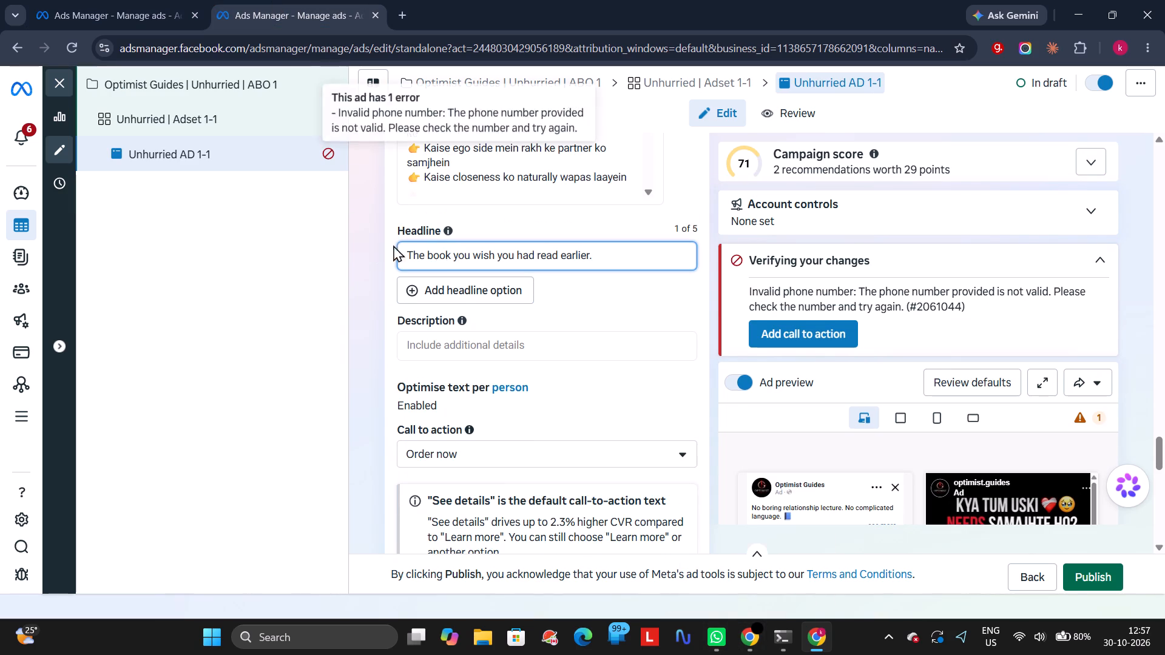
{"action": "triple_click", "coordinate": [468, 258]}
{"action": "key", "text": "ctrl+v"}
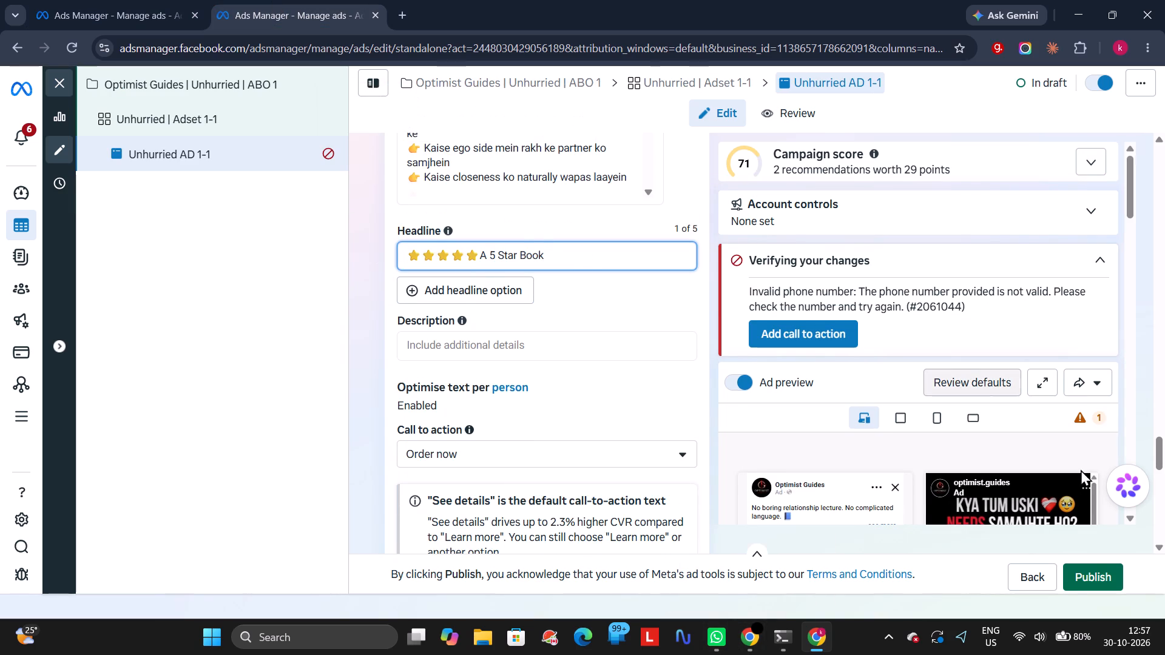
{"action": "scroll", "coordinate": [897, 455], "scroll_direction": "down", "scroll_amount": 5}
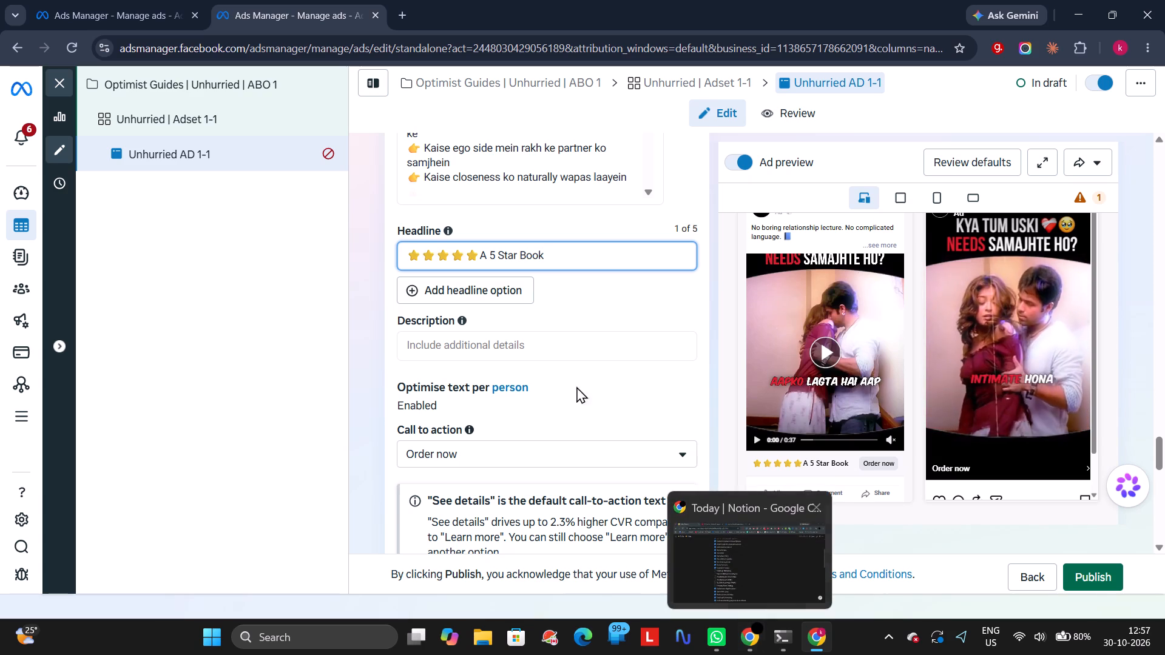
Copy the old ad's first headline, "The book you wish you had read earlier.", into the description of Unhurried AD 1-1.
{"action": "left_click", "coordinate": [170, 0]}
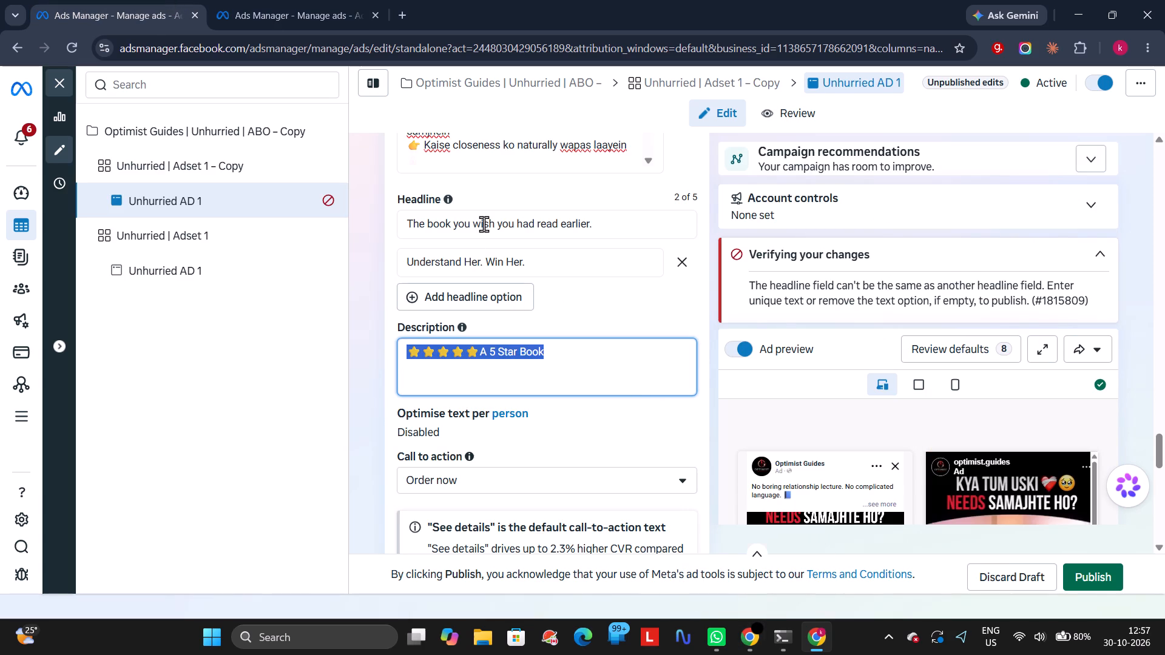
{"action": "triple_click", "coordinate": [484, 224]}
{"action": "key", "text": "ctrl+c"}
{"action": "left_click", "coordinate": [296, 0]}
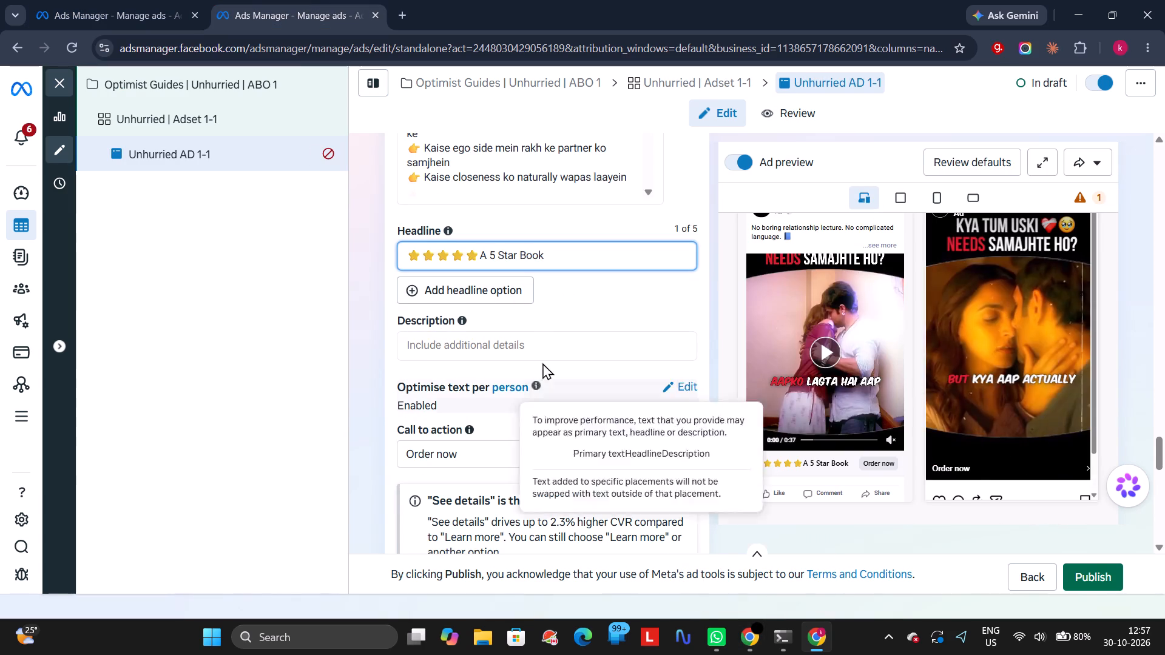
{"action": "left_click", "coordinate": [545, 346]}
{"action": "key", "text": "ctrl+v"}
Copy the old ad's second headline, "Understand Her. Win Her.", into a second description option of Unhurried AD 1-1.
{"action": "left_click", "coordinate": [101, 0]}
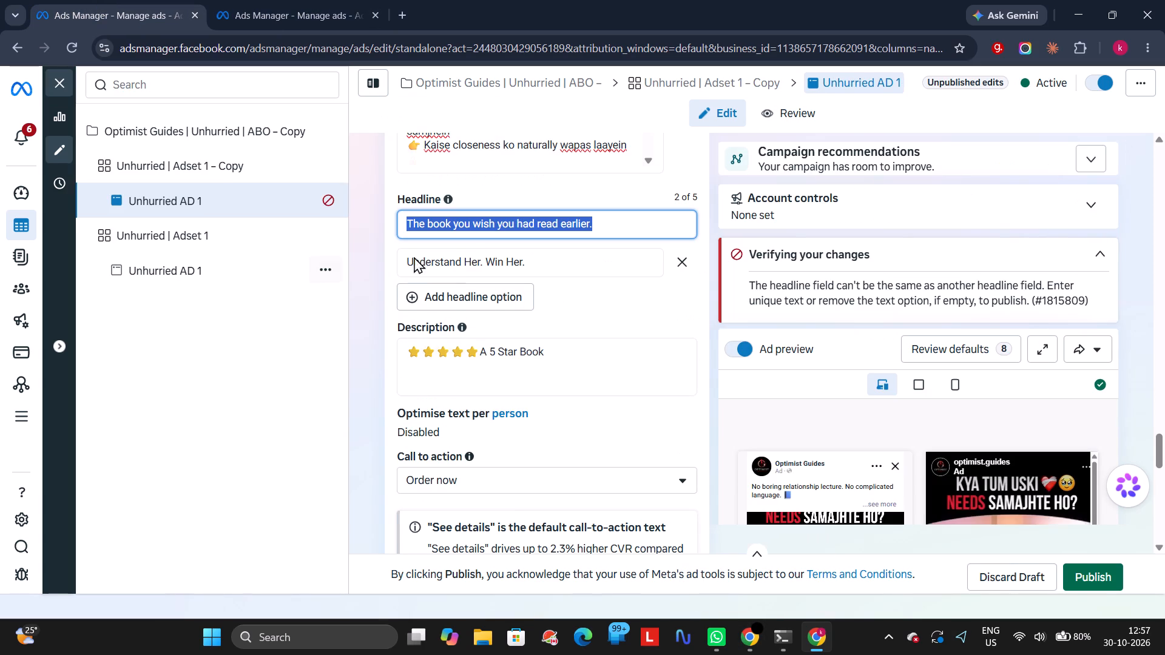
{"action": "left_click", "coordinate": [499, 272]}
{"action": "triple_click", "coordinate": [501, 262]}
{"action": "key", "text": "ctrl+c"}
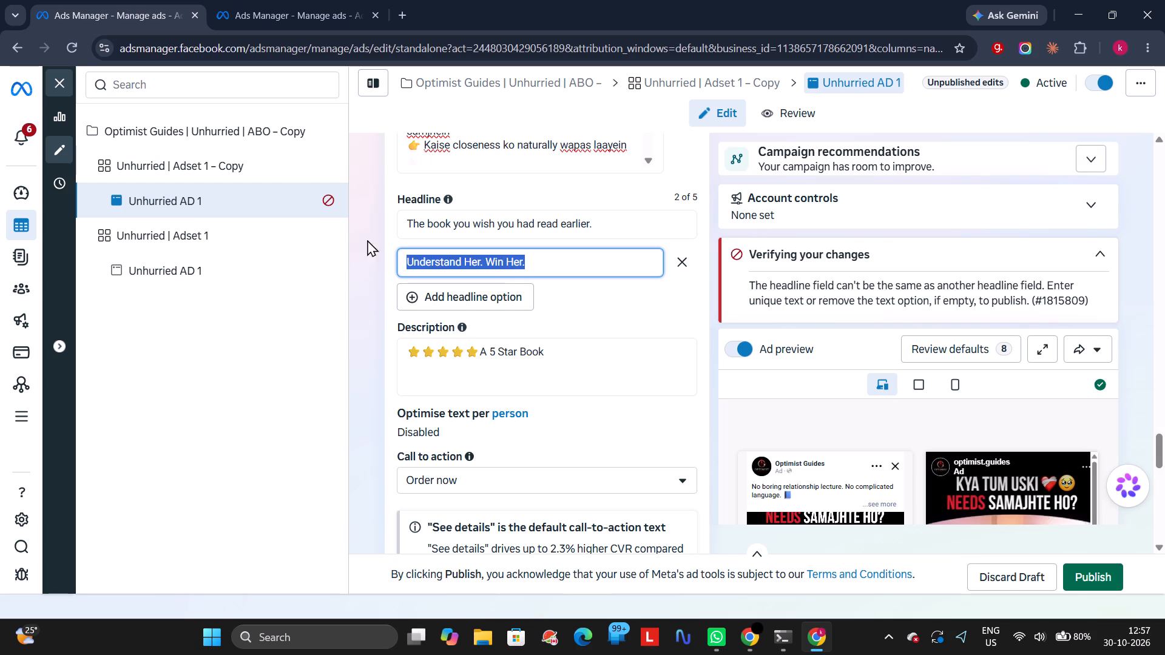
{"action": "left_click", "coordinate": [348, 0]}
{"action": "left_click", "coordinate": [469, 385]}
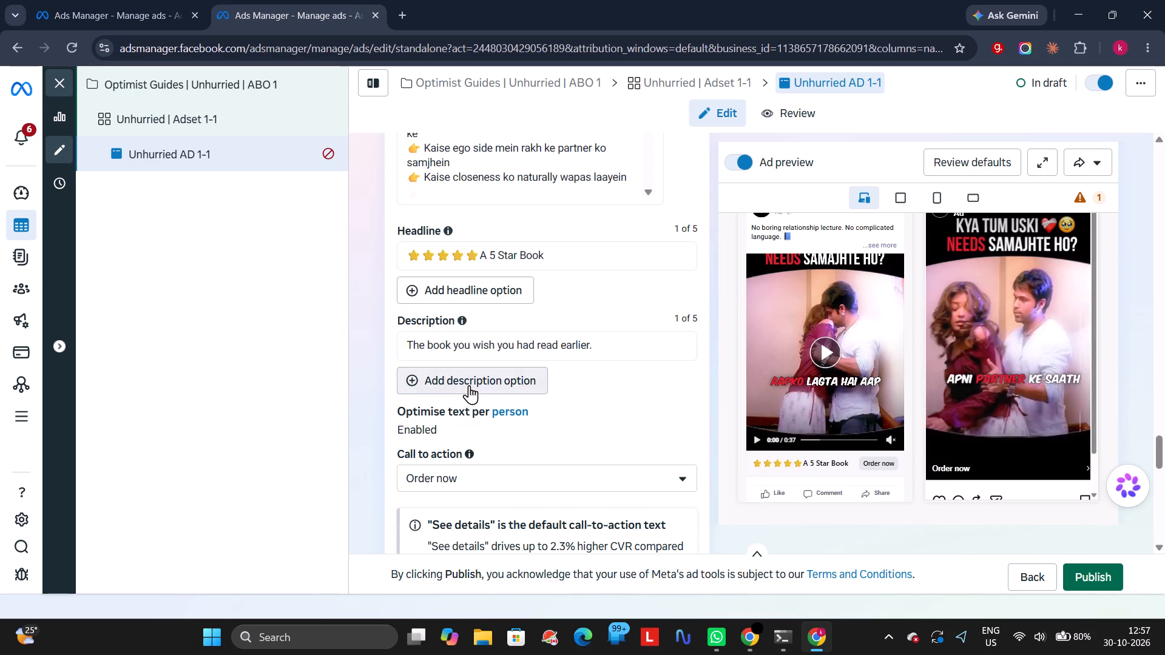
{"action": "left_click", "coordinate": [469, 385]}
{"action": "key", "text": "ctrl+v"}
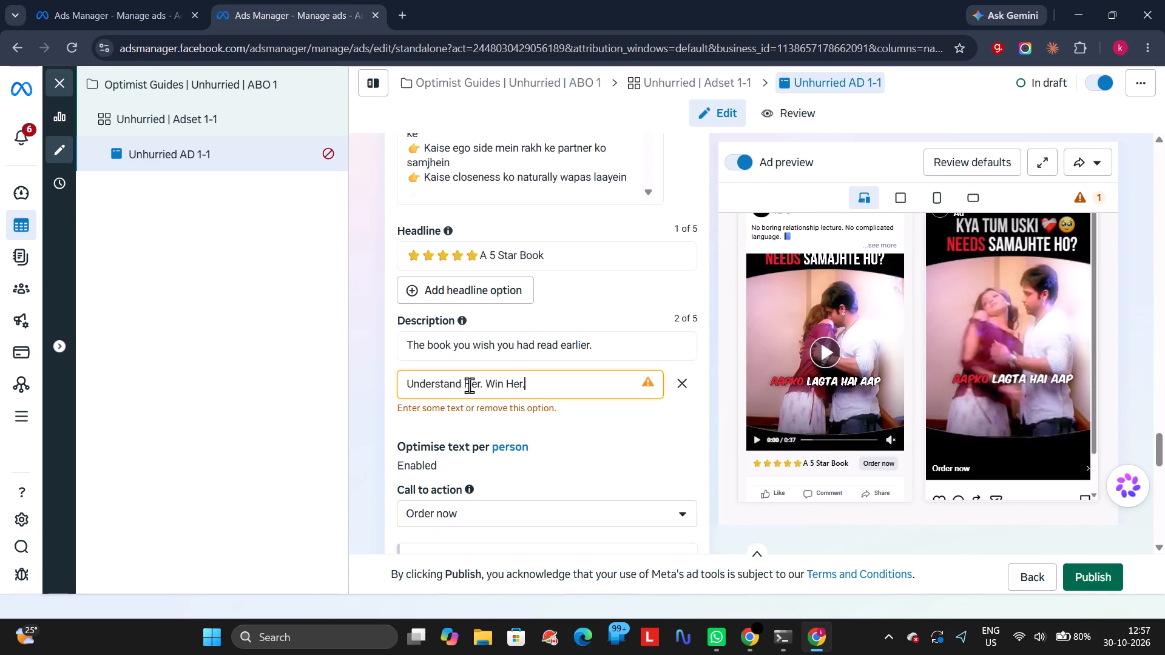
{"action": "left_click", "coordinate": [593, 297]}
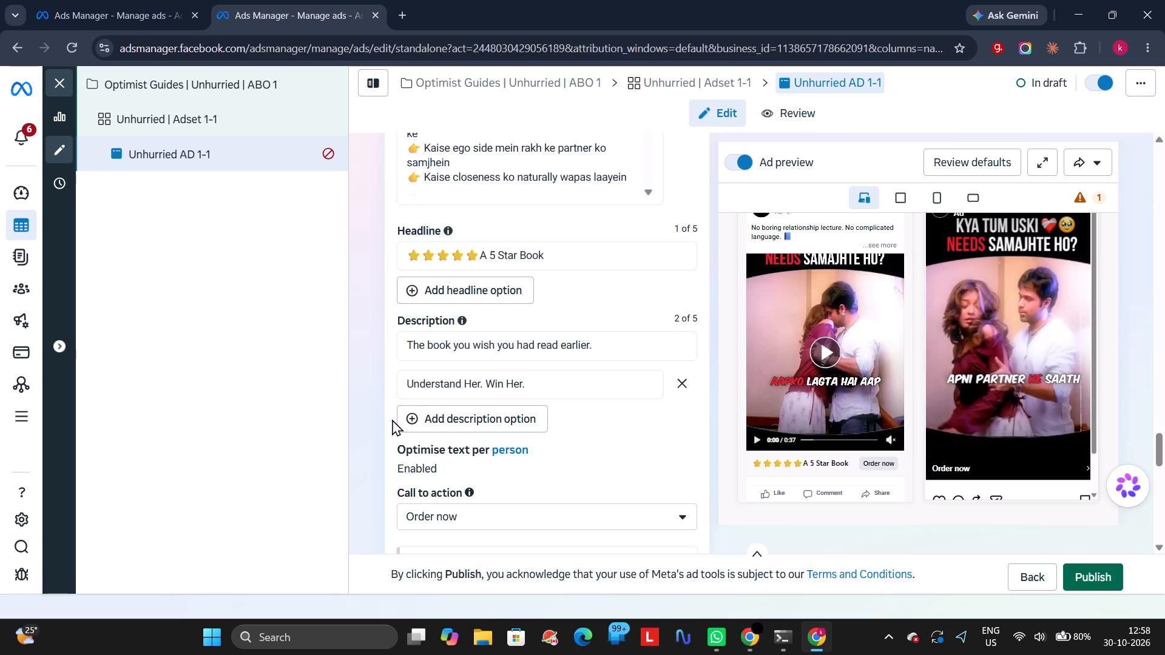
Switch to the other Chrome window, search Google for "fb ads library" and open the Facebook Ad Library.
{"action": "left_click_drag", "start_coordinate": [773, 636], "coordinate": [833, 643]}
{"action": "left_click", "coordinate": [754, 631]}
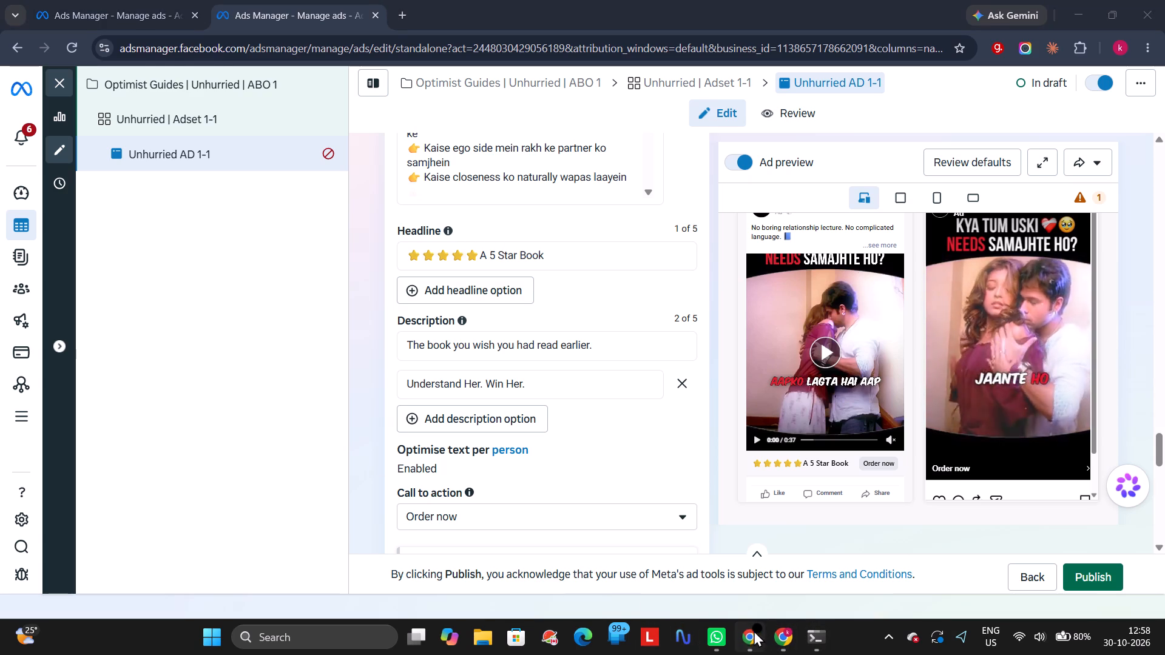
{"action": "left_click", "coordinate": [573, 0]}
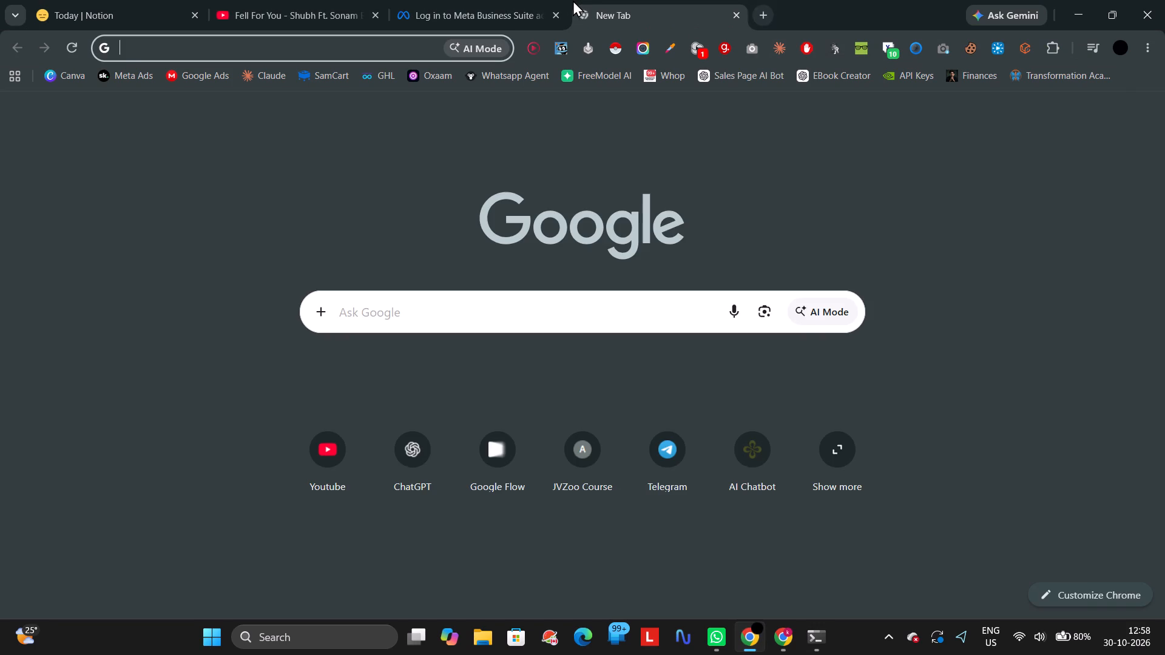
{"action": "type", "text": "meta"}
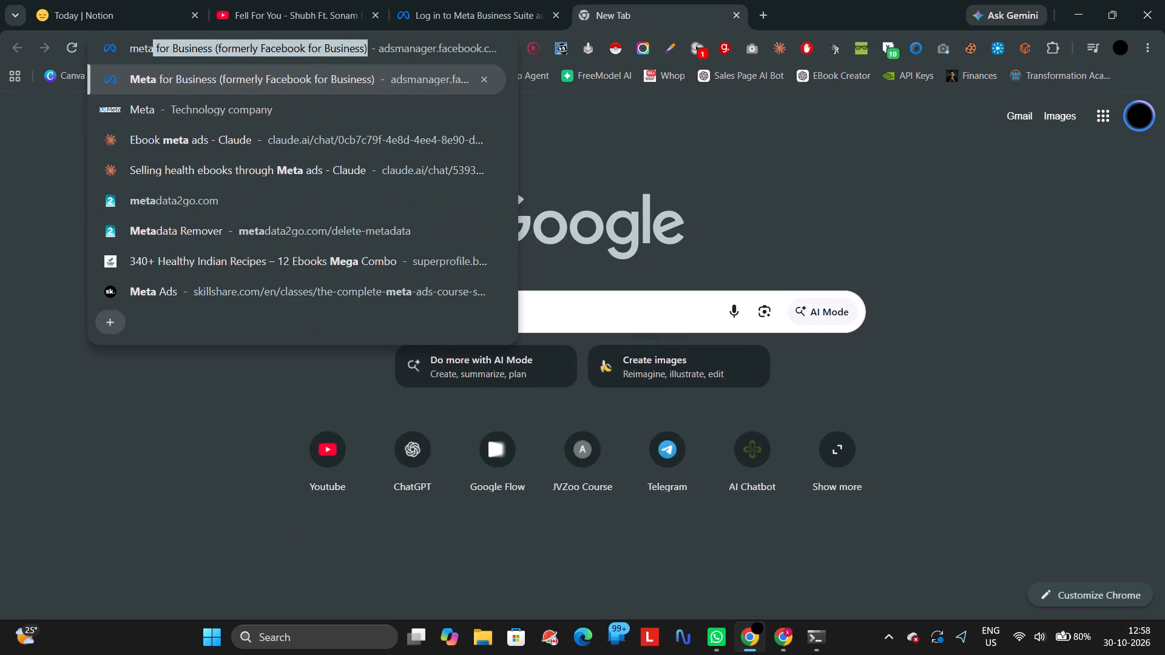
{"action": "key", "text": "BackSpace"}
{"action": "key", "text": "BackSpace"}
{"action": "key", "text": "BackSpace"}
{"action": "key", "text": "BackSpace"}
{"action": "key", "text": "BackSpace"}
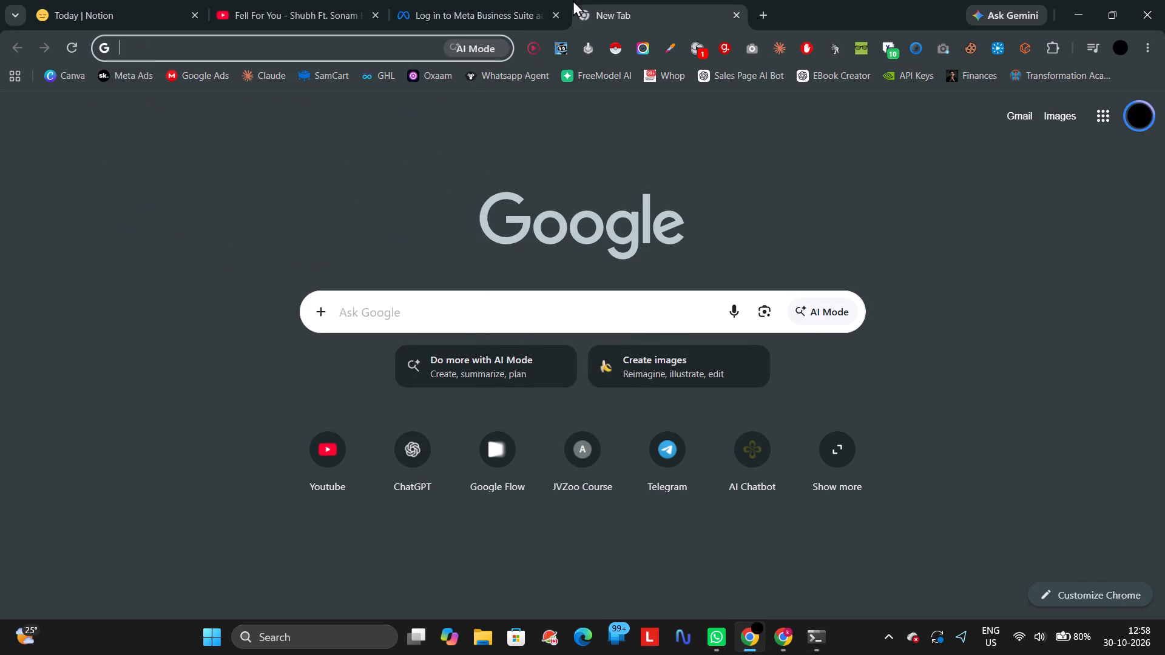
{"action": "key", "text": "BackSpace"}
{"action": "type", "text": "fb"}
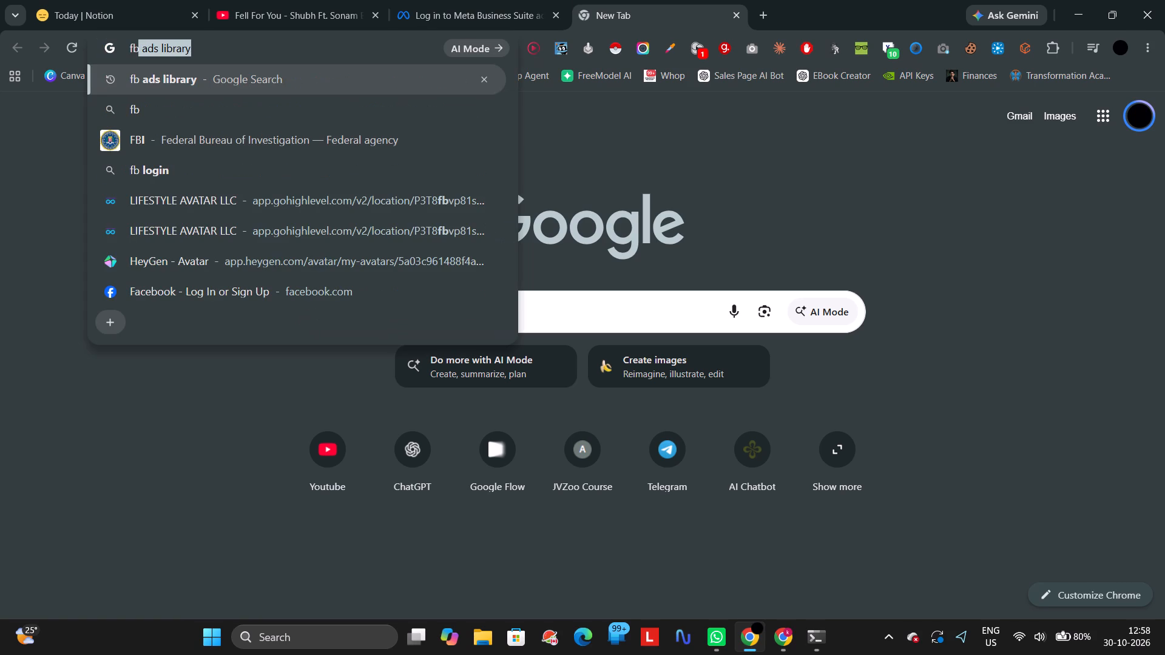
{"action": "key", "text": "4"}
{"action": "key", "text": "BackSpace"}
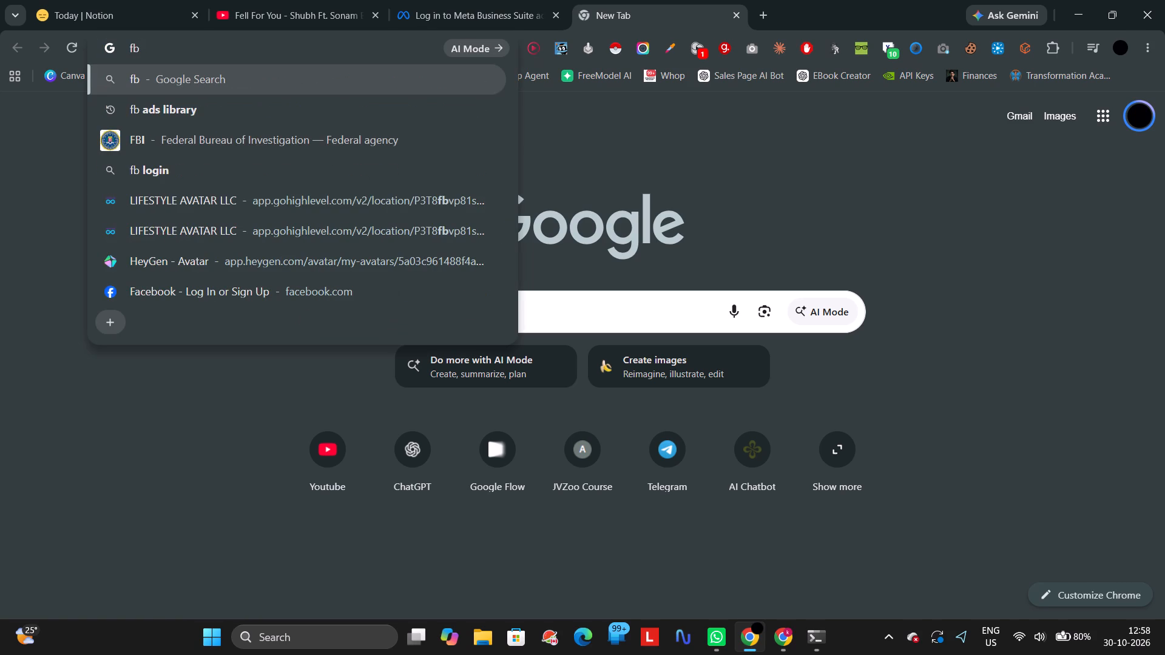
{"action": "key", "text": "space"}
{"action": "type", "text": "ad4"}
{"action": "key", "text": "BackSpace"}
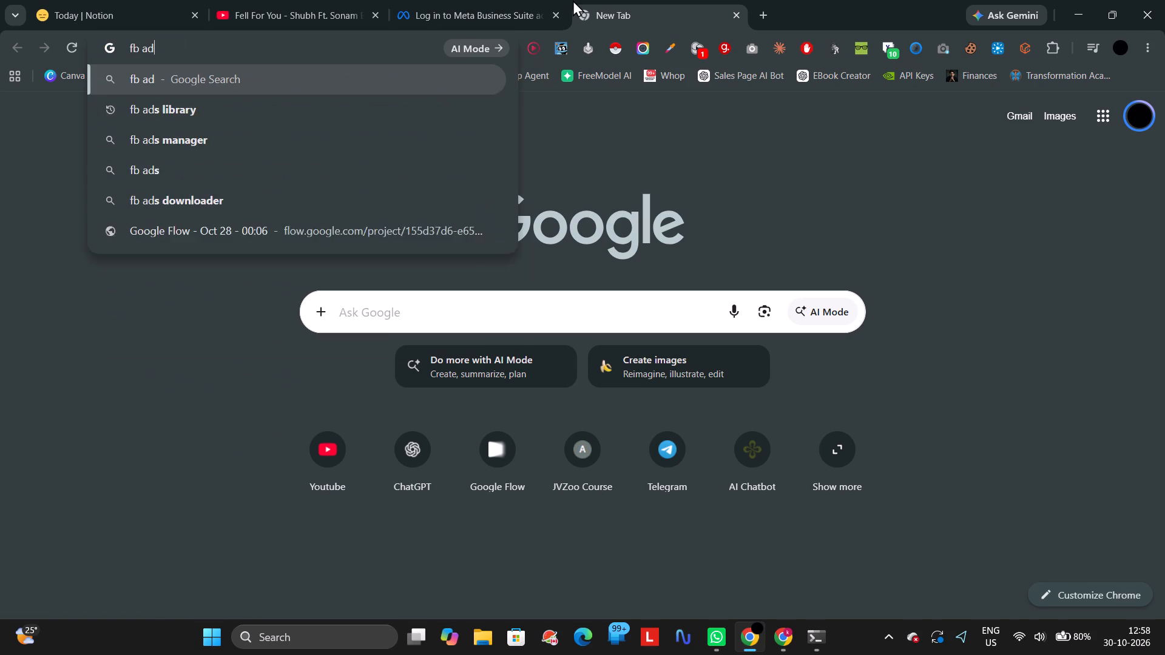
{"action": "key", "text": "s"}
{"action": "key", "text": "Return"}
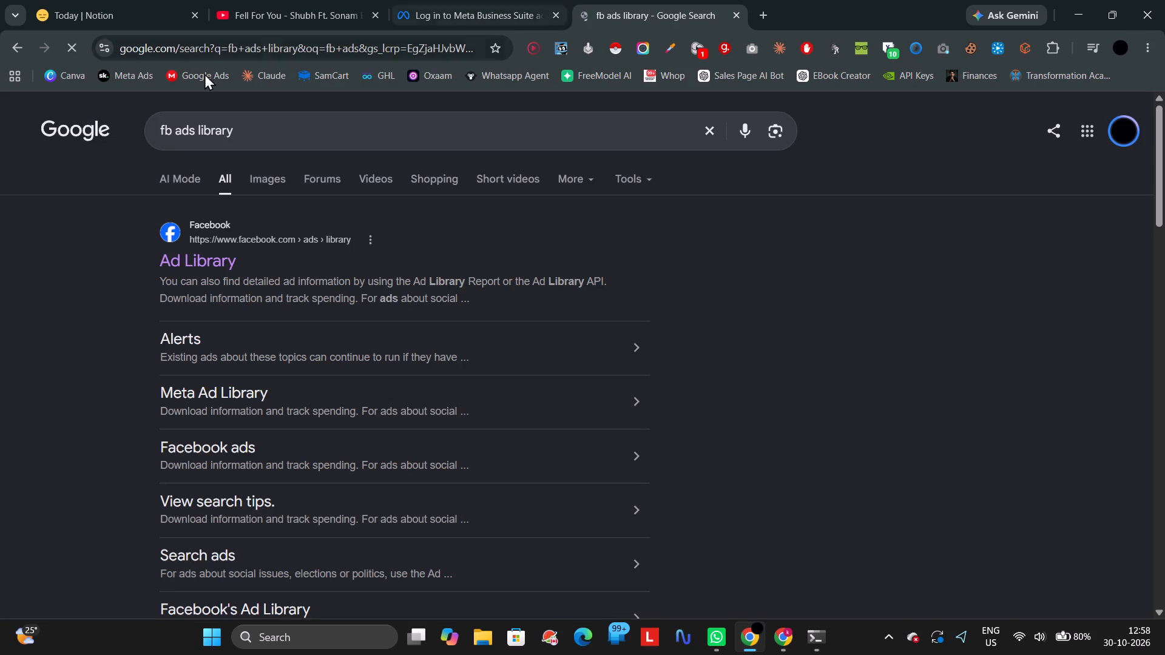
{"action": "left_click", "coordinate": [169, 250]}
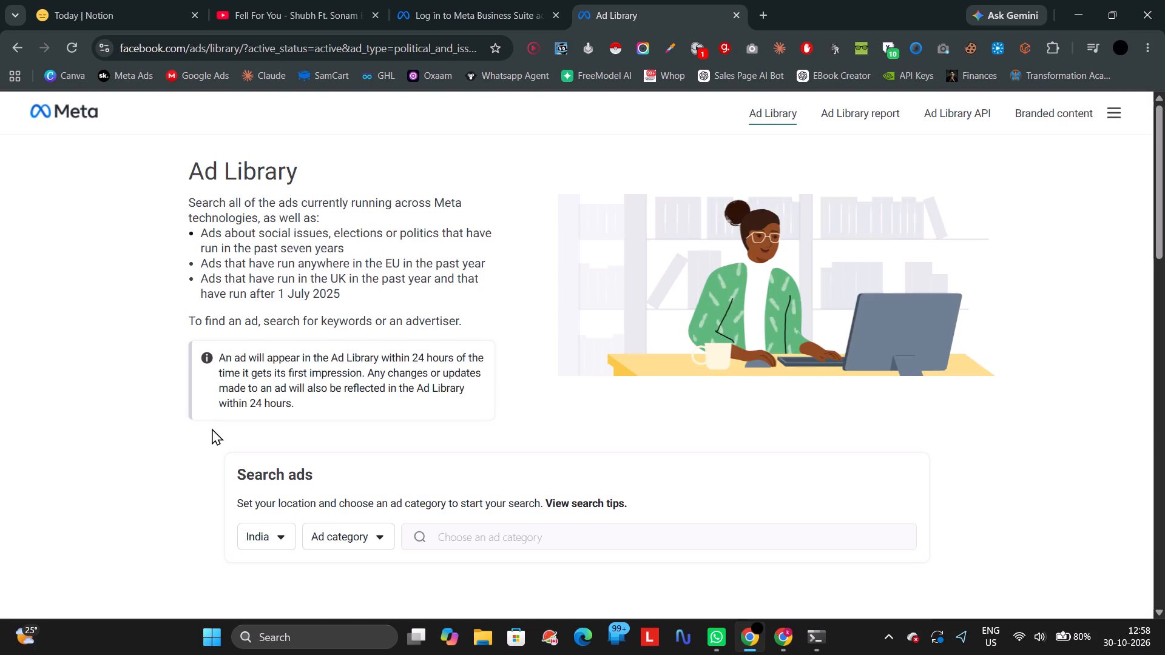
Search the Ad Library for "superprofile" with the ad category set to All ads.
{"action": "scroll", "coordinate": [216, 426], "scroll_direction": "down", "scroll_amount": 2}
{"action": "left_click", "coordinate": [317, 357]}
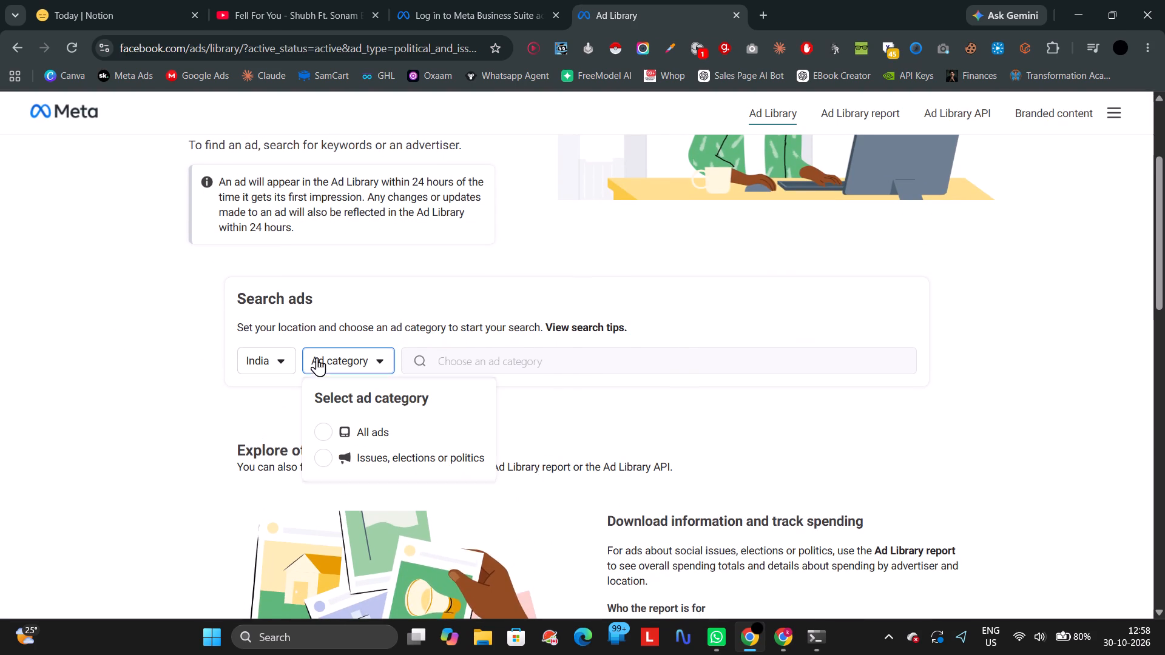
{"action": "left_click", "coordinate": [420, 422]}
{"action": "left_click", "coordinate": [516, 360]}
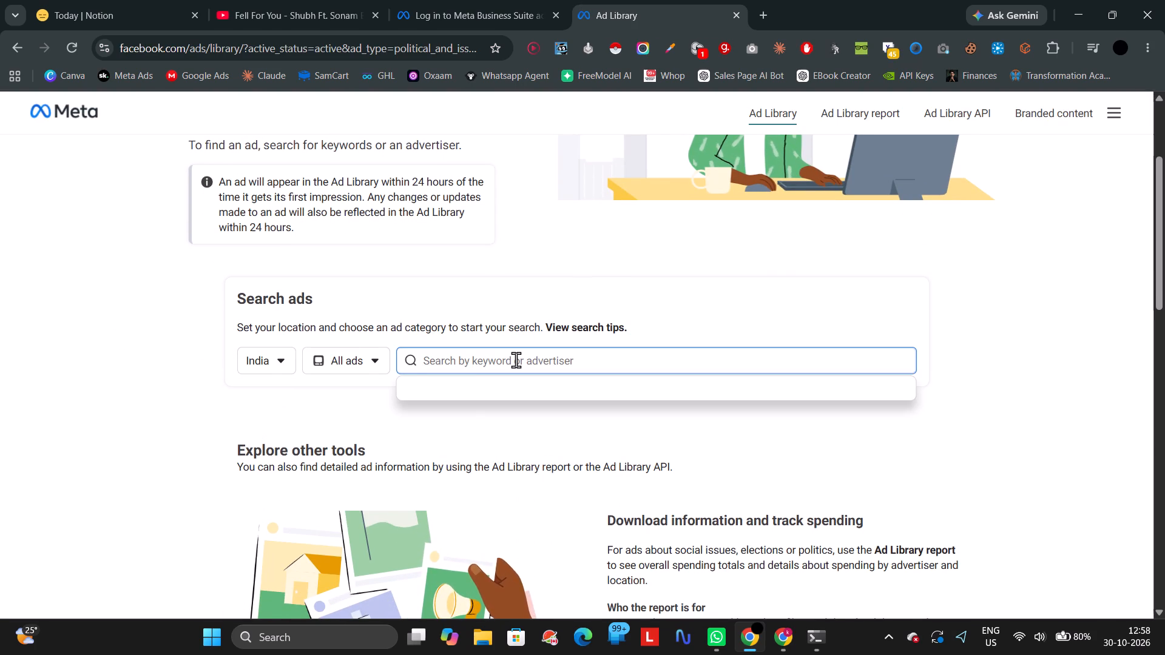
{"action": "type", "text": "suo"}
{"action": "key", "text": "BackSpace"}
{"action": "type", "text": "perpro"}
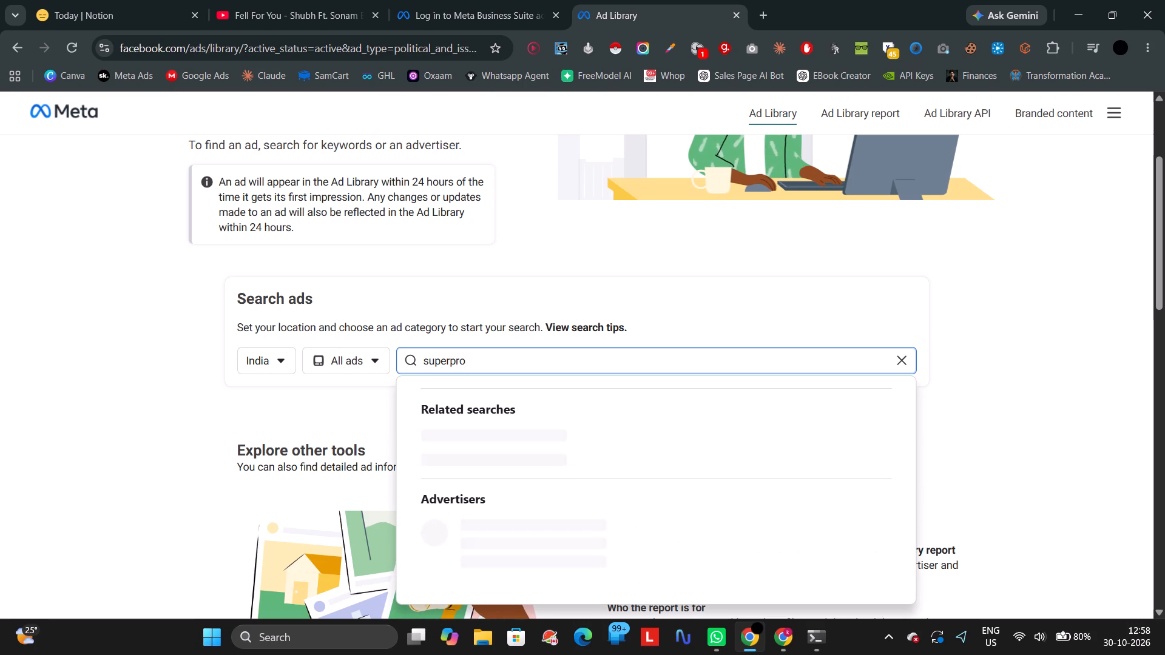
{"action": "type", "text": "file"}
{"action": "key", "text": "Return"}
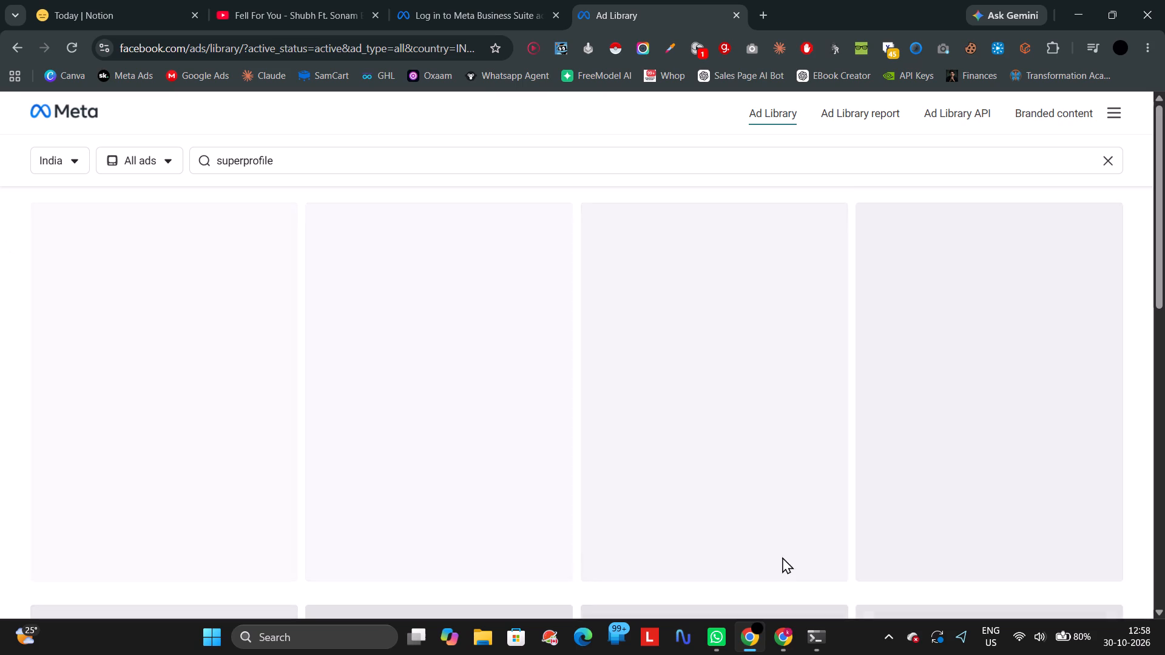
{"action": "left_click", "coordinate": [785, 652]}
{"action": "left_click", "coordinate": [785, 652]}
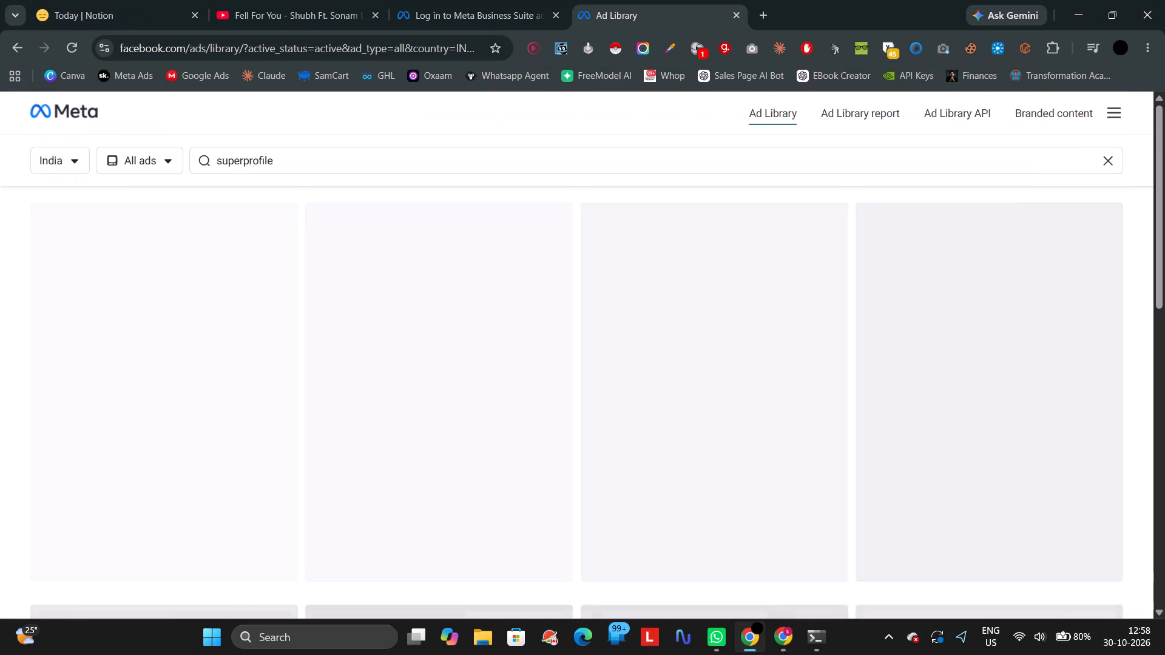
Examine the active superprofile ads in the results, looking at their creatives, primary texts, headlines and descriptions.
{"action": "scroll", "coordinate": [785, 652], "scroll_direction": "down", "scroll_amount": 4}
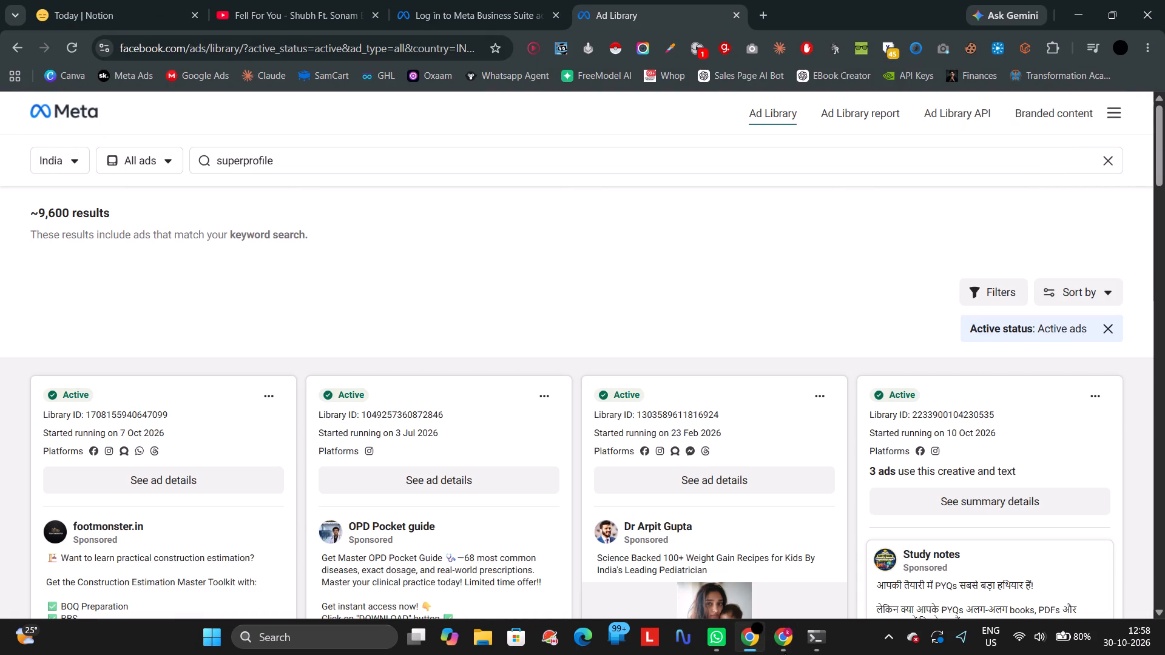
{"action": "scroll", "coordinate": [0, 318], "scroll_direction": "down", "scroll_amount": 4}
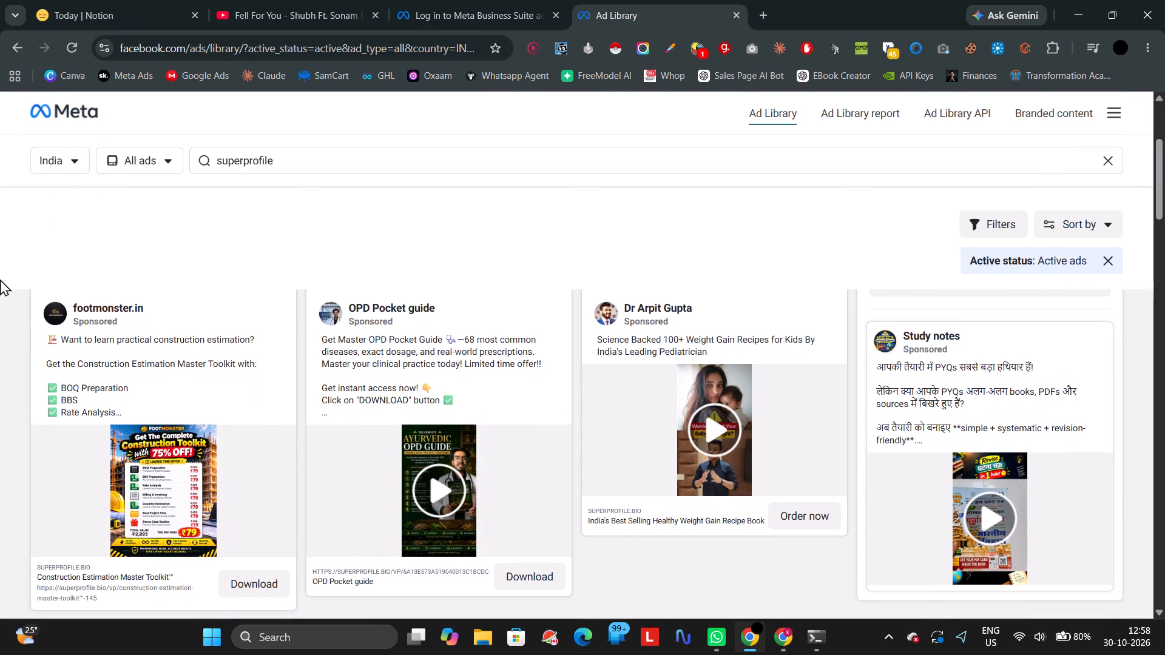
{"action": "scroll", "coordinate": [0, 378], "scroll_direction": "down", "scroll_amount": 2}
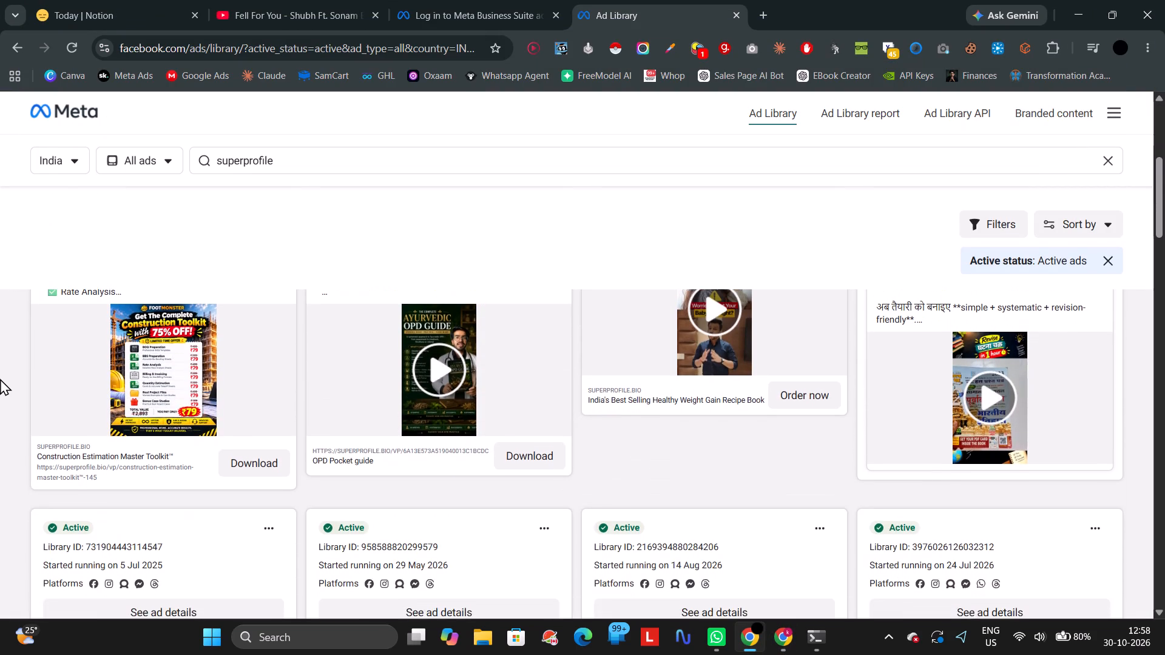
{"action": "scroll", "coordinate": [0, 378], "scroll_direction": "down", "scroll_amount": 8}
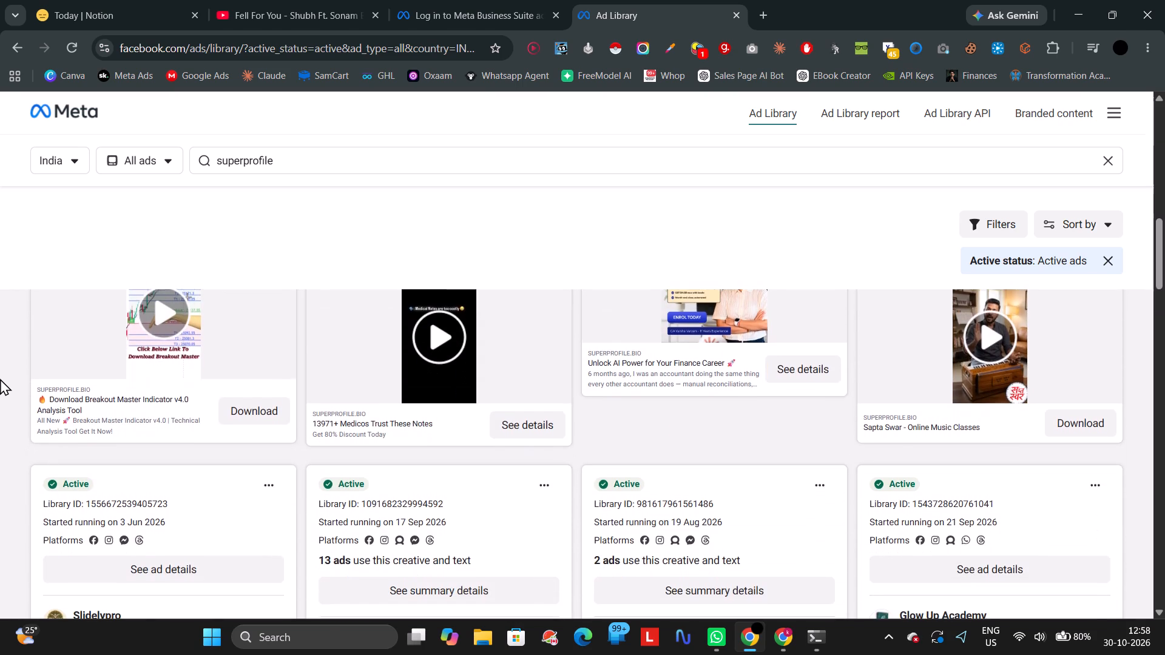
{"action": "scroll", "coordinate": [0, 378], "scroll_direction": "down", "scroll_amount": 8}
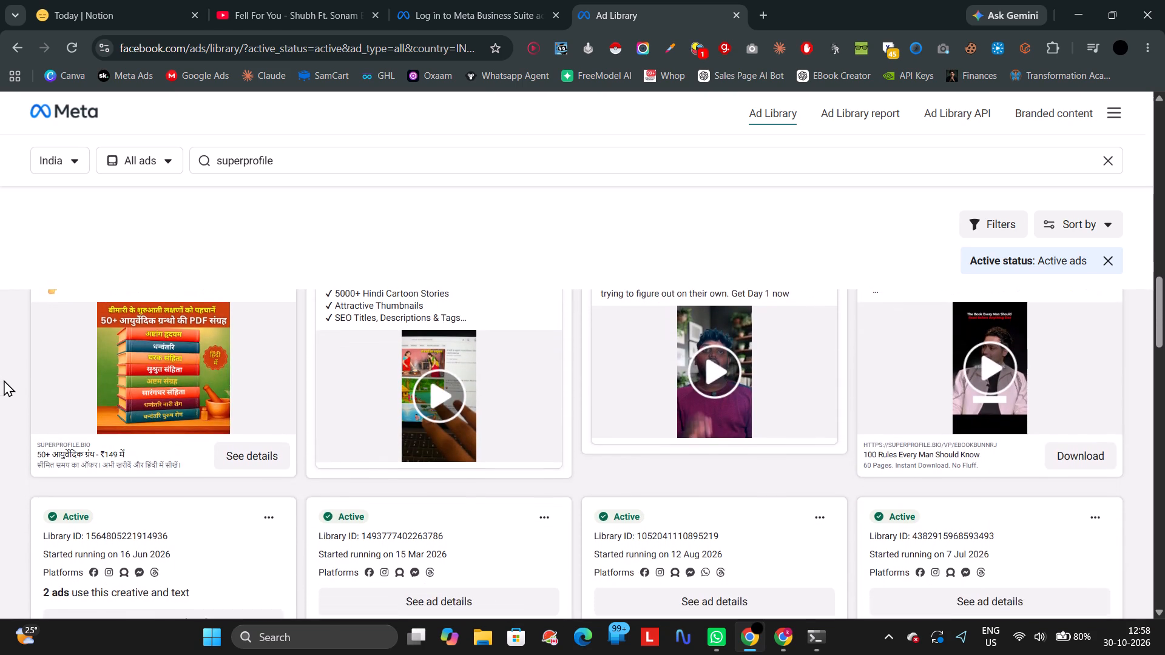
{"action": "scroll", "coordinate": [4, 392], "scroll_direction": "down", "scroll_amount": 6}
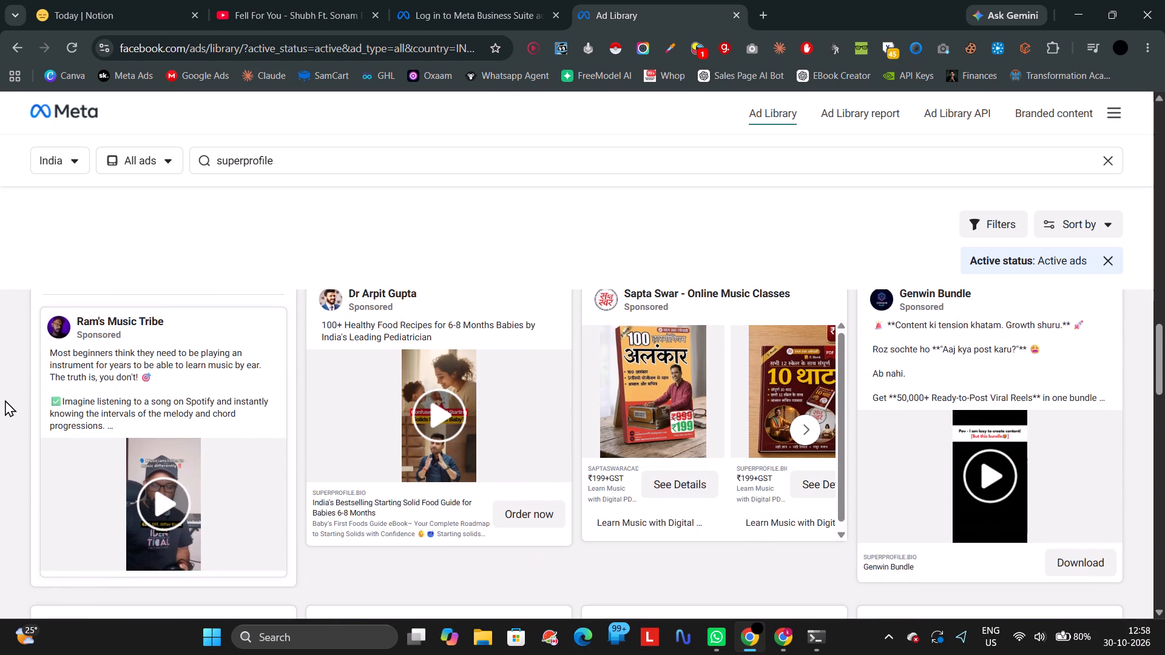
{"action": "scroll", "coordinate": [2, 407], "scroll_direction": "down", "scroll_amount": 6}
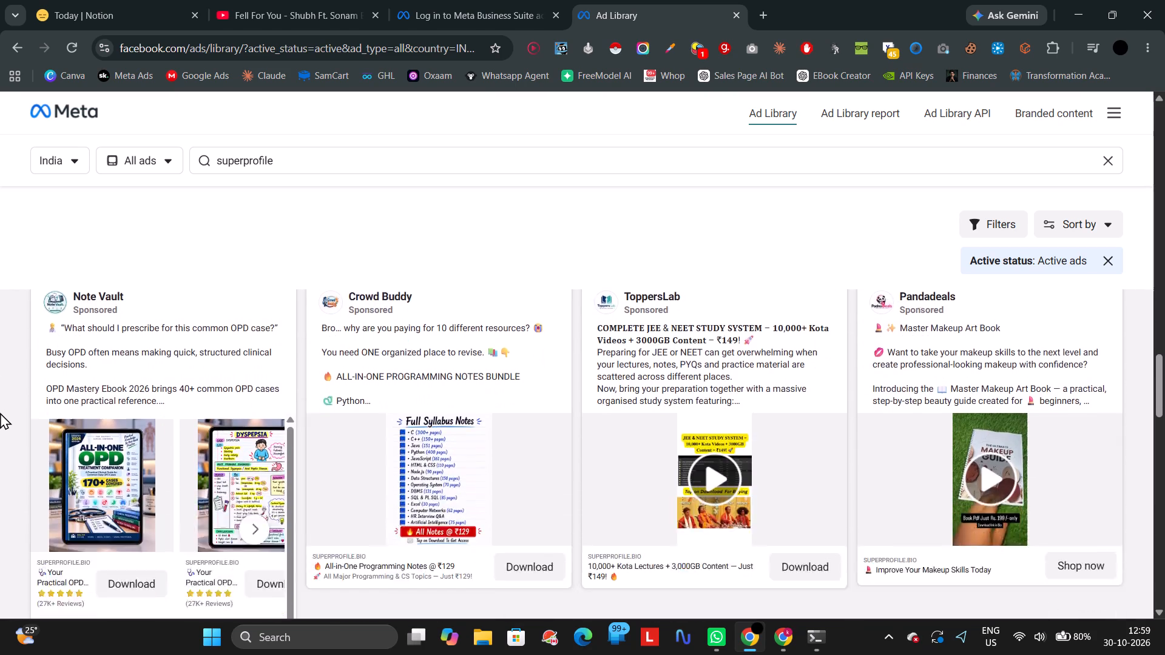
{"action": "scroll", "coordinate": [0, 412], "scroll_direction": "down", "scroll_amount": 5}
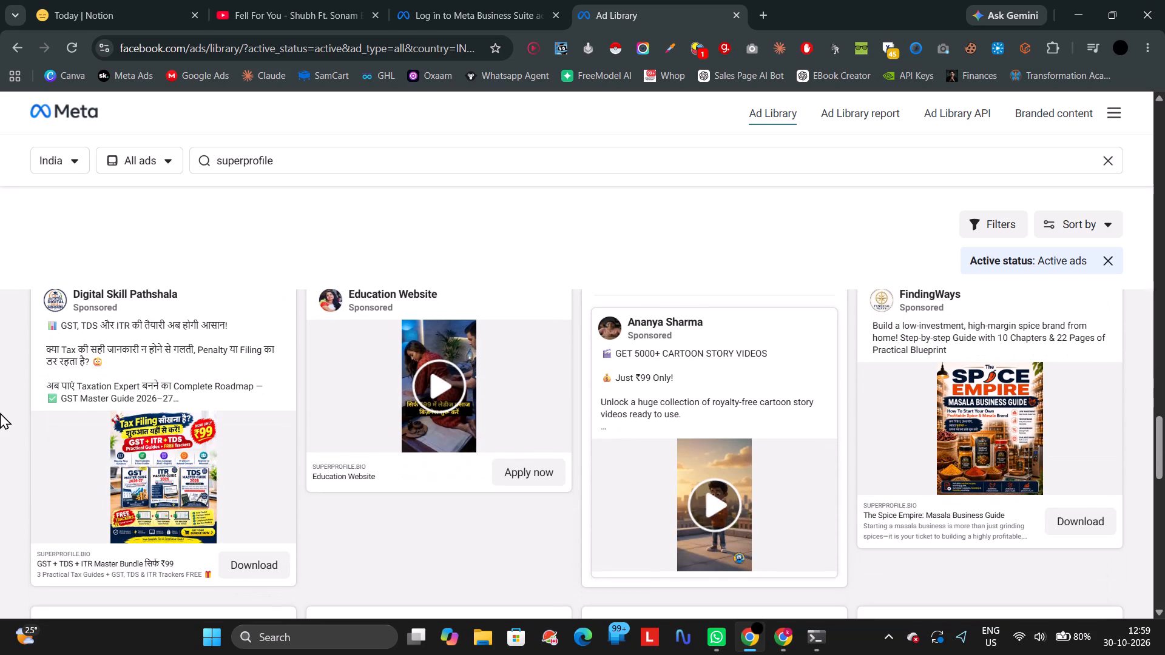
{"action": "scroll", "coordinate": [0, 415], "scroll_direction": "down", "scroll_amount": 5}
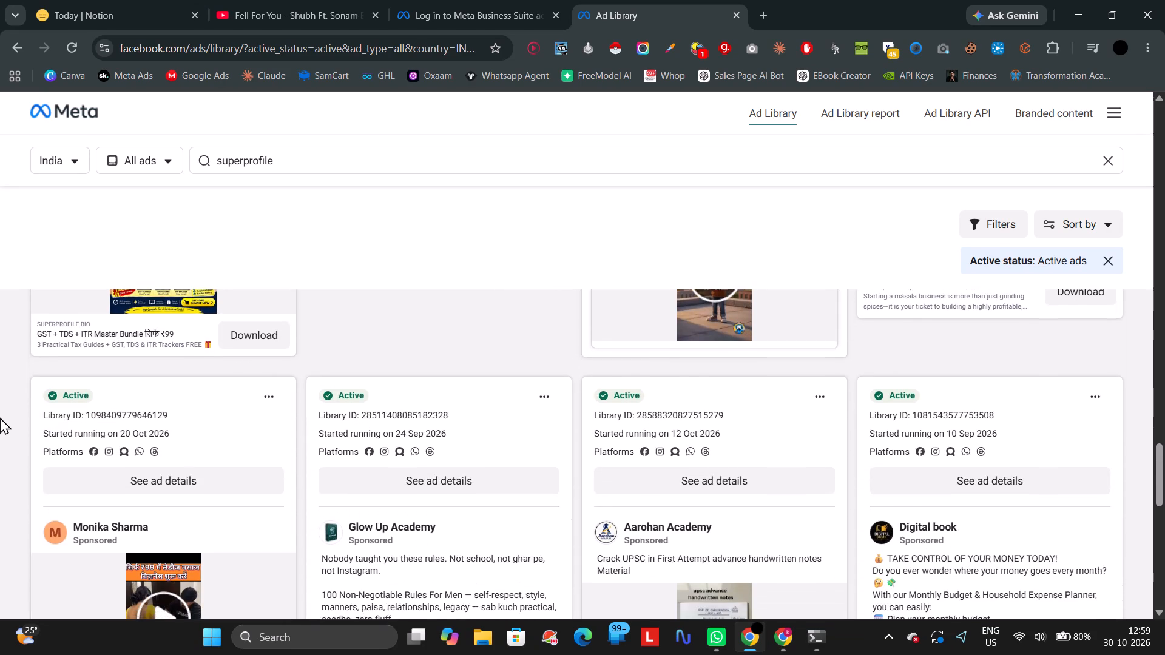
{"action": "scroll", "coordinate": [0, 418], "scroll_direction": "down", "scroll_amount": 7}
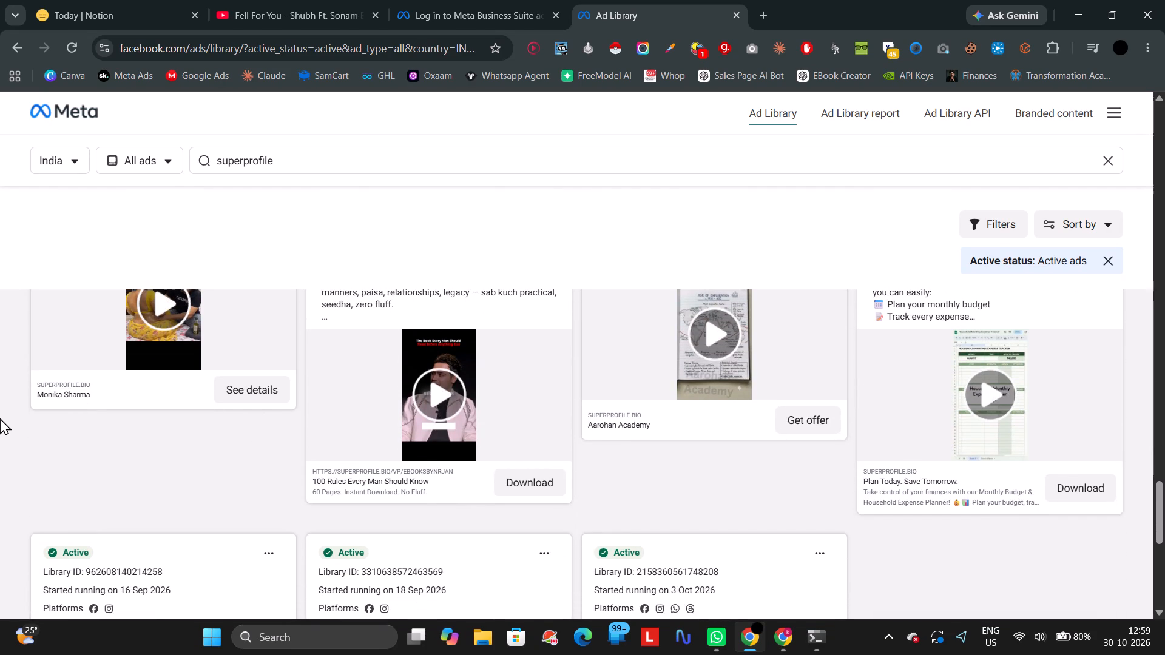
{"action": "scroll", "coordinate": [0, 418], "scroll_direction": "down", "scroll_amount": 6}
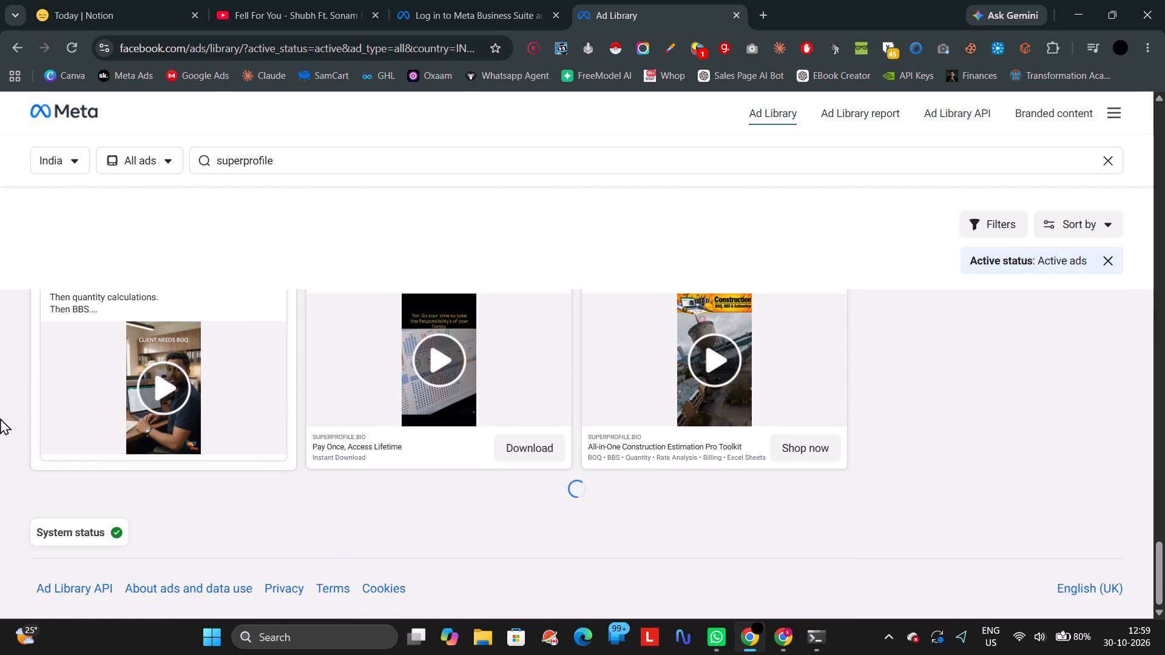
{"action": "scroll", "coordinate": [0, 418], "scroll_direction": "down", "scroll_amount": 8}
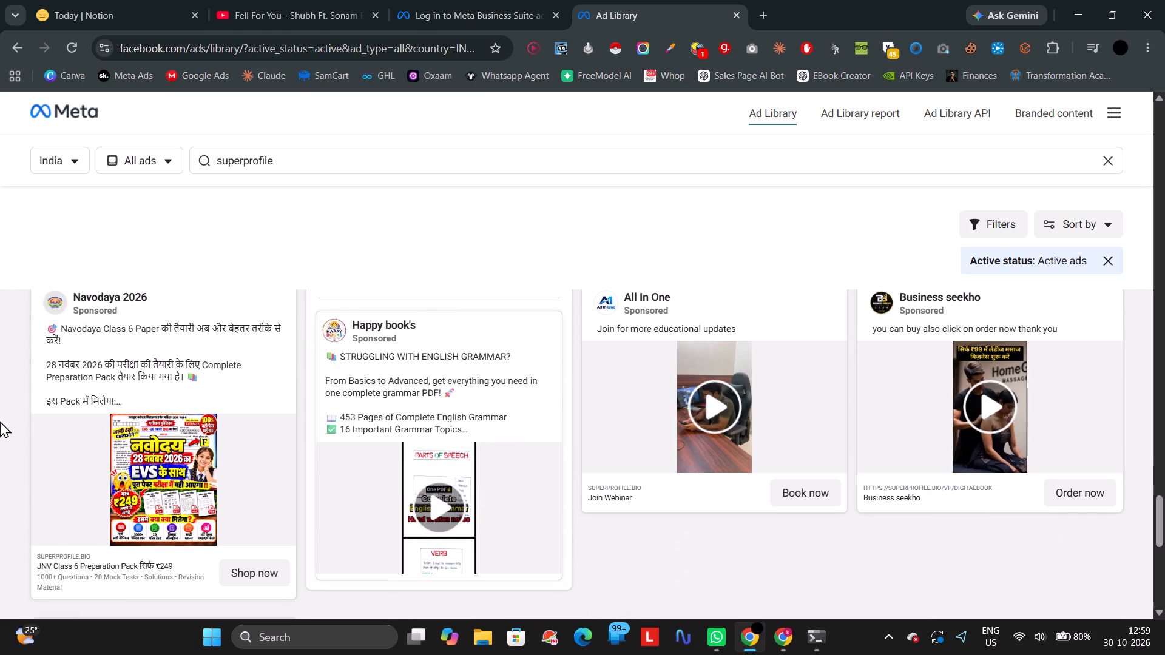
{"action": "scroll", "coordinate": [0, 421], "scroll_direction": "down", "scroll_amount": 7}
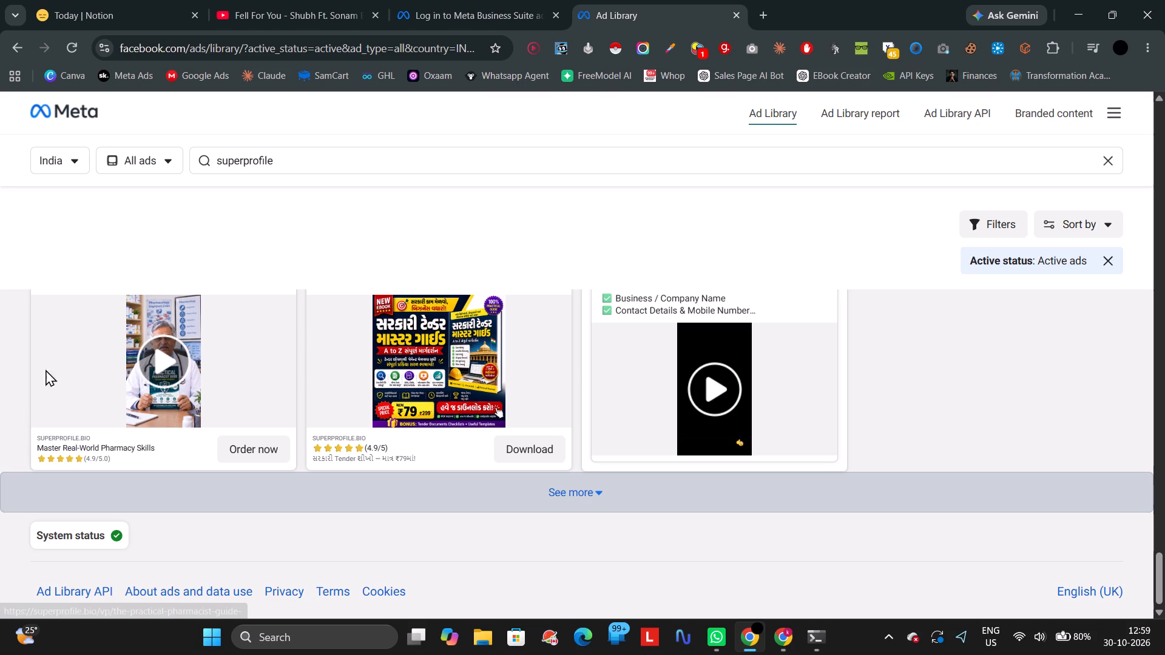
Copy the rating text "⭐⭐⭐⭐⭐(4.9/5.0)" from the Master Real-World Pharmacy Skills ad over the headline of Unhurried AD 1-1.
{"action": "left_click_drag", "start_coordinate": [33, 458], "coordinate": [129, 463]}
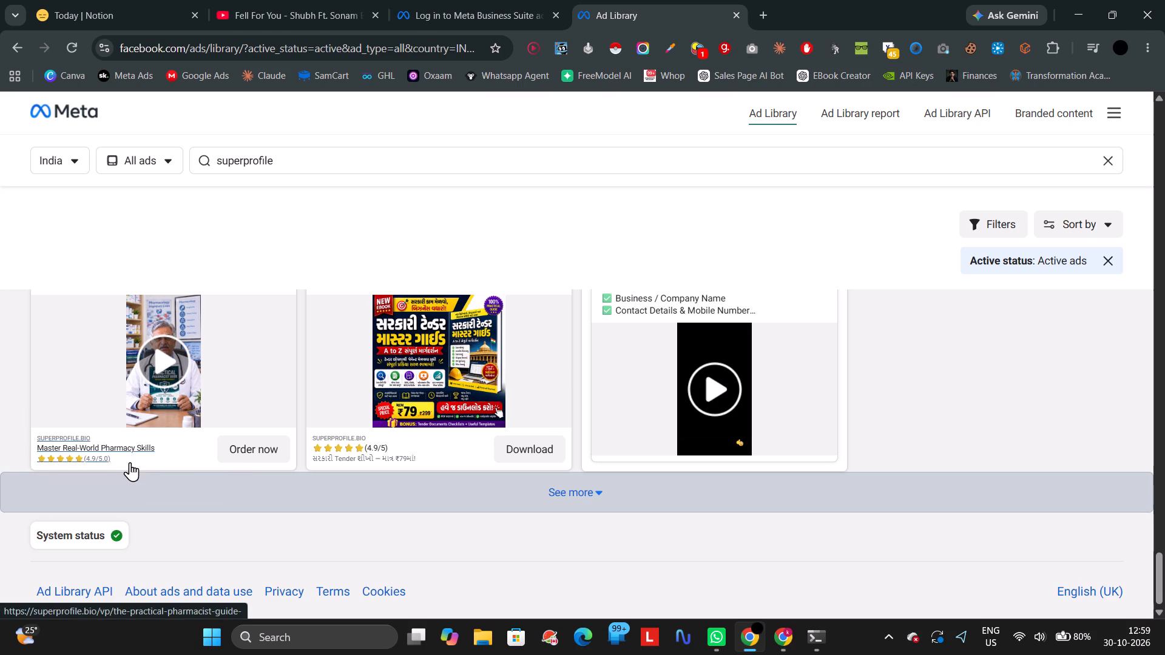
{"action": "left_click_drag", "start_coordinate": [154, 485], "coordinate": [76, 466]}
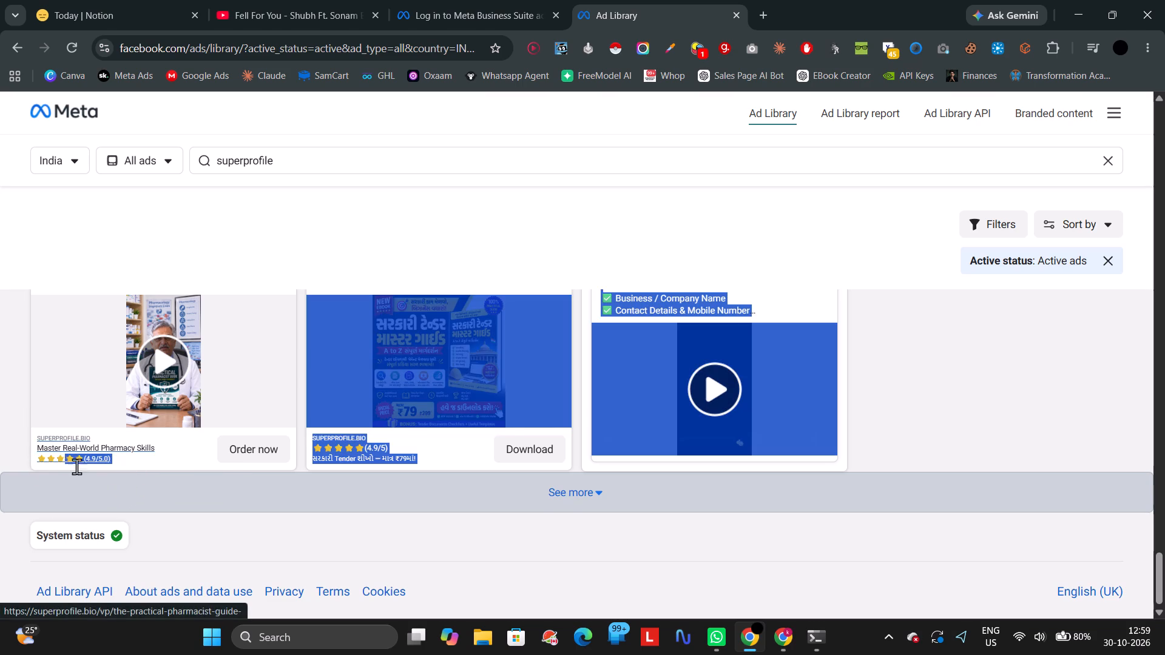
{"action": "left_click_drag", "start_coordinate": [76, 466], "coordinate": [98, 479]}
{"action": "left_click_drag", "start_coordinate": [4, 460], "coordinate": [70, 466]}
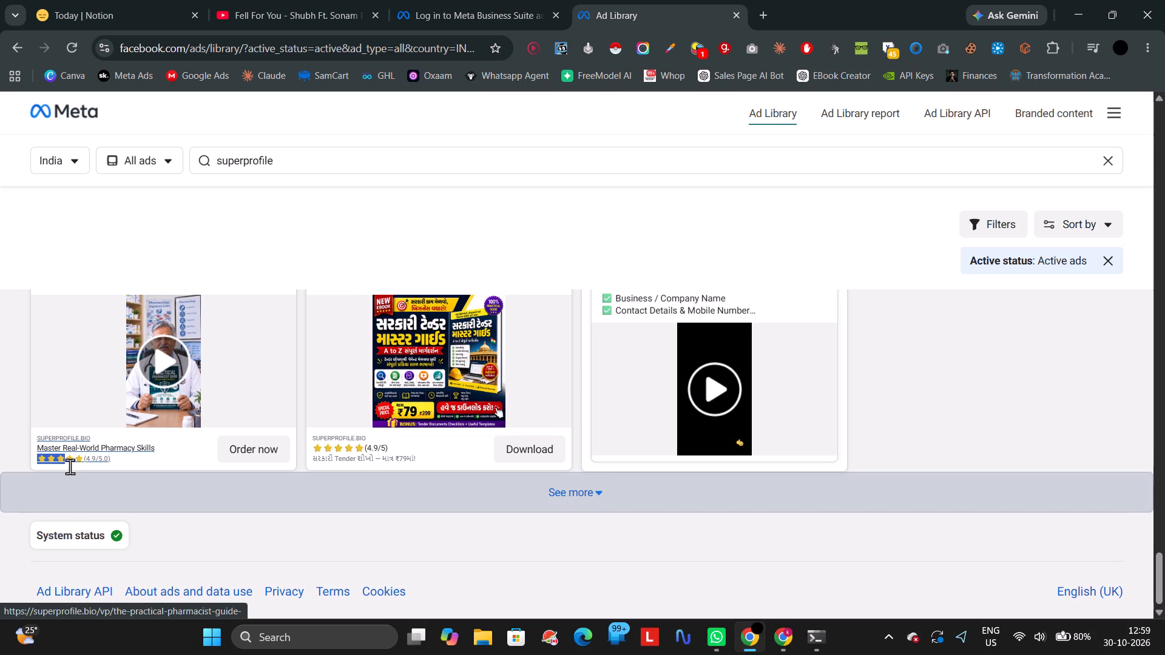
{"action": "left_click_drag", "start_coordinate": [70, 466], "coordinate": [132, 466]}
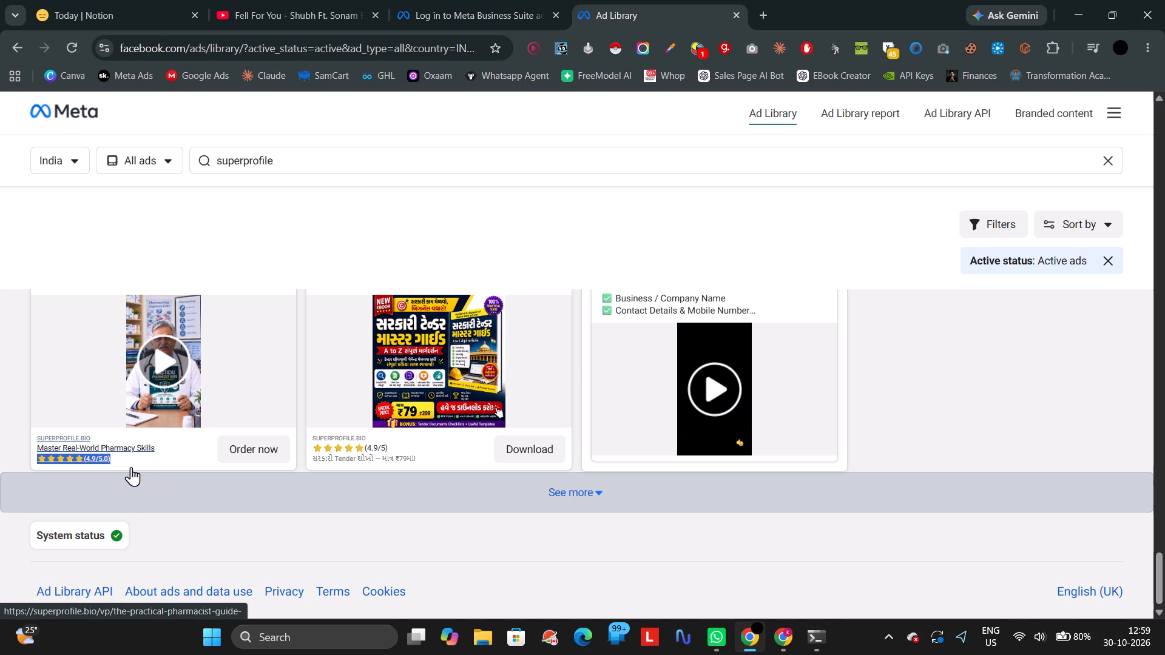
{"action": "key", "text": "ctrl+c"}
{"action": "left_click", "coordinate": [772, 640]}
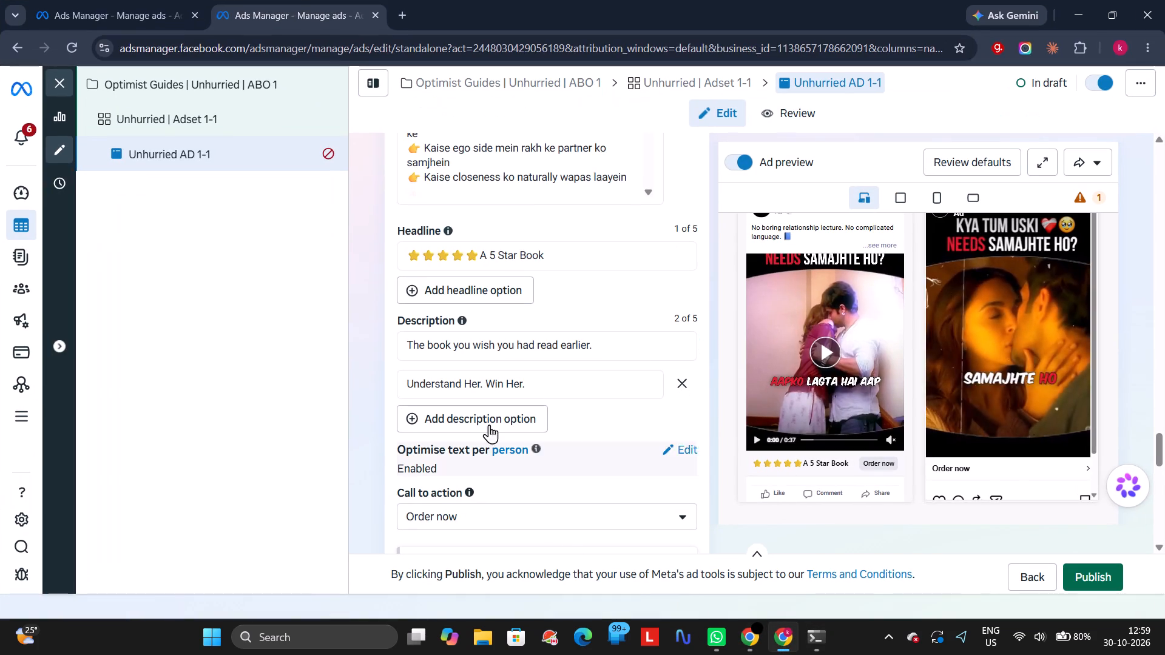
{"action": "triple_click", "coordinate": [477, 259]}
{"action": "key", "text": "ctrl+v"}
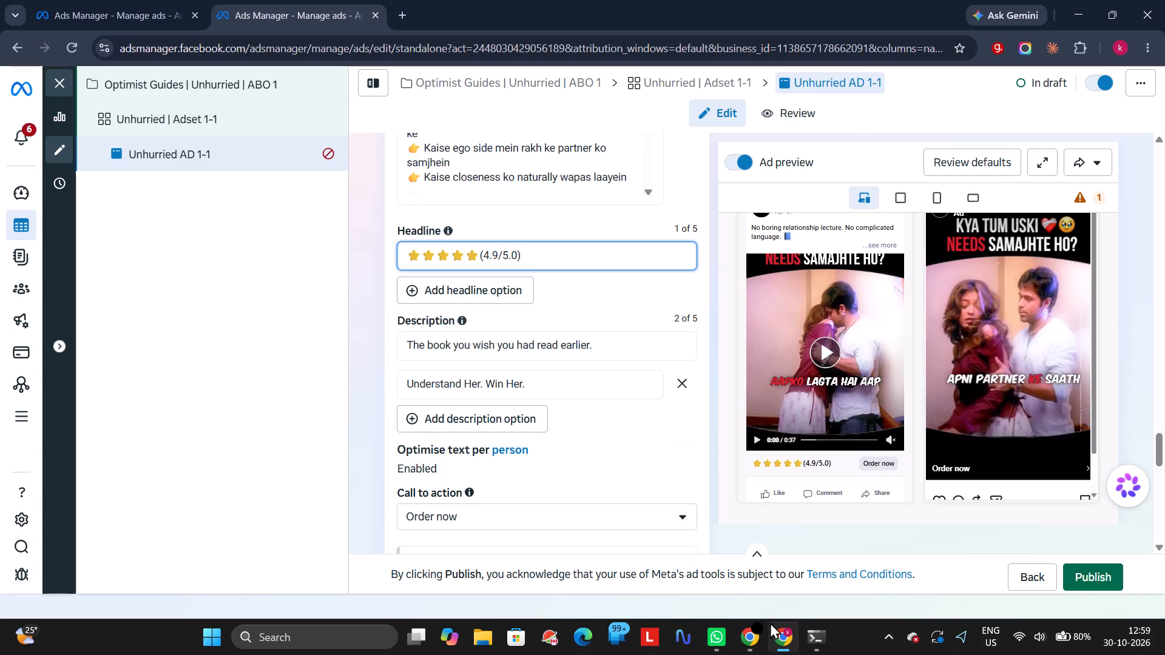
{"action": "left_click", "coordinate": [744, 631]}
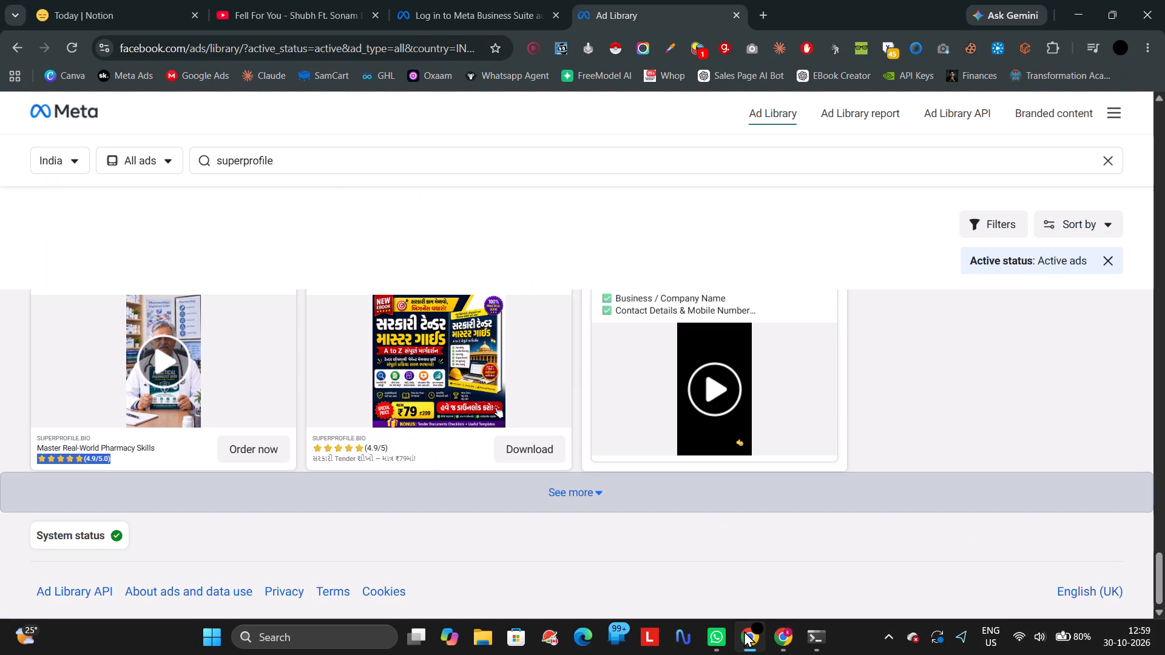
{"action": "left_click", "coordinate": [744, 631]}
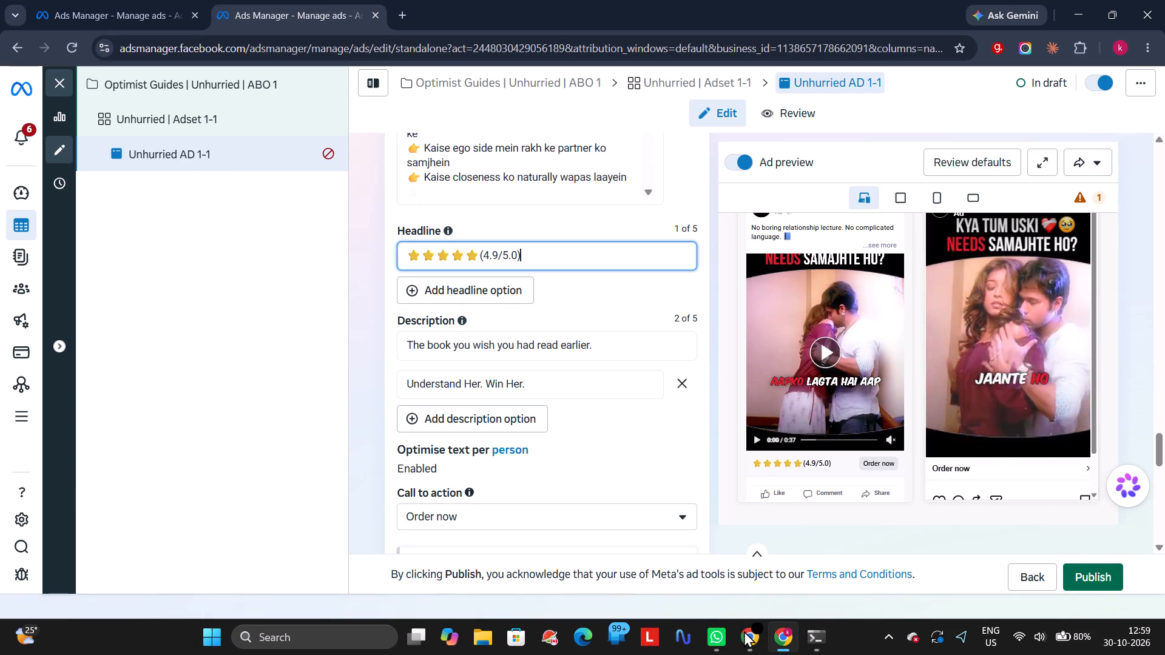
{"action": "left_click", "coordinate": [349, 292]}
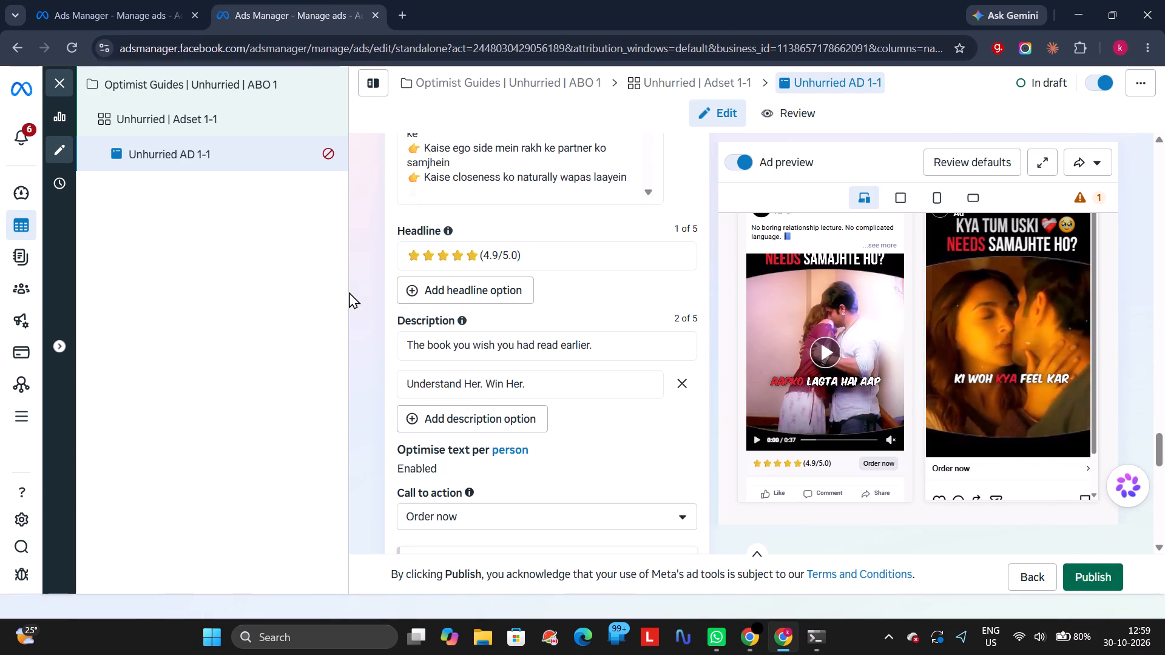
Review the primary texts, creative testing, languages and tracking sections of Unhurried AD 1-1.
{"action": "scroll", "coordinate": [389, 364], "scroll_direction": "up", "scroll_amount": 3}
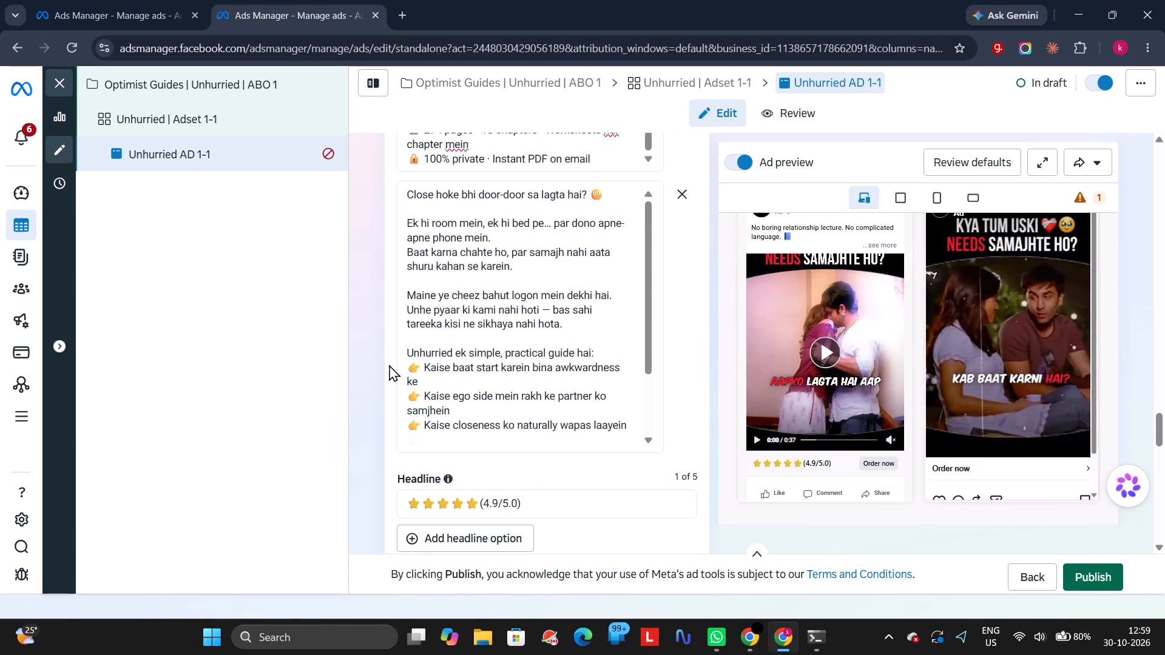
{"action": "scroll", "coordinate": [389, 364], "scroll_direction": "down", "scroll_amount": 7}
{"action": "scroll", "coordinate": [394, 367], "scroll_direction": "up", "scroll_amount": 2}
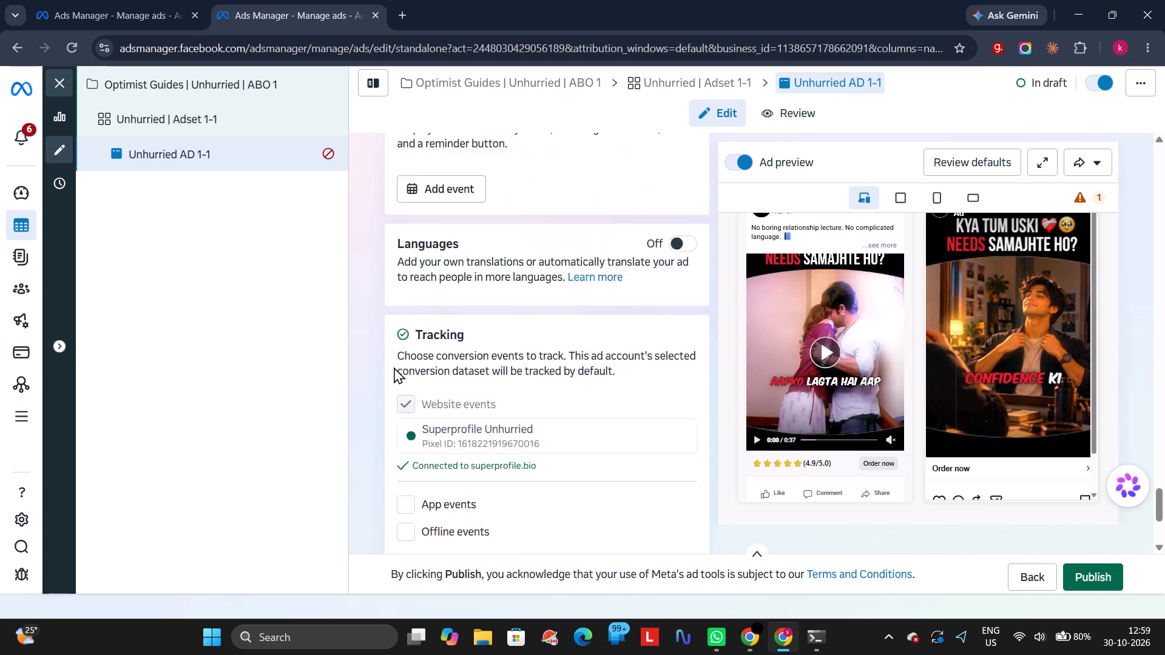
{"action": "scroll", "coordinate": [394, 367], "scroll_direction": "up", "scroll_amount": 1}
{"action": "scroll", "coordinate": [481, 443], "scroll_direction": "up", "scroll_amount": 2}
{"action": "scroll", "coordinate": [469, 374], "scroll_direction": "up", "scroll_amount": 2}
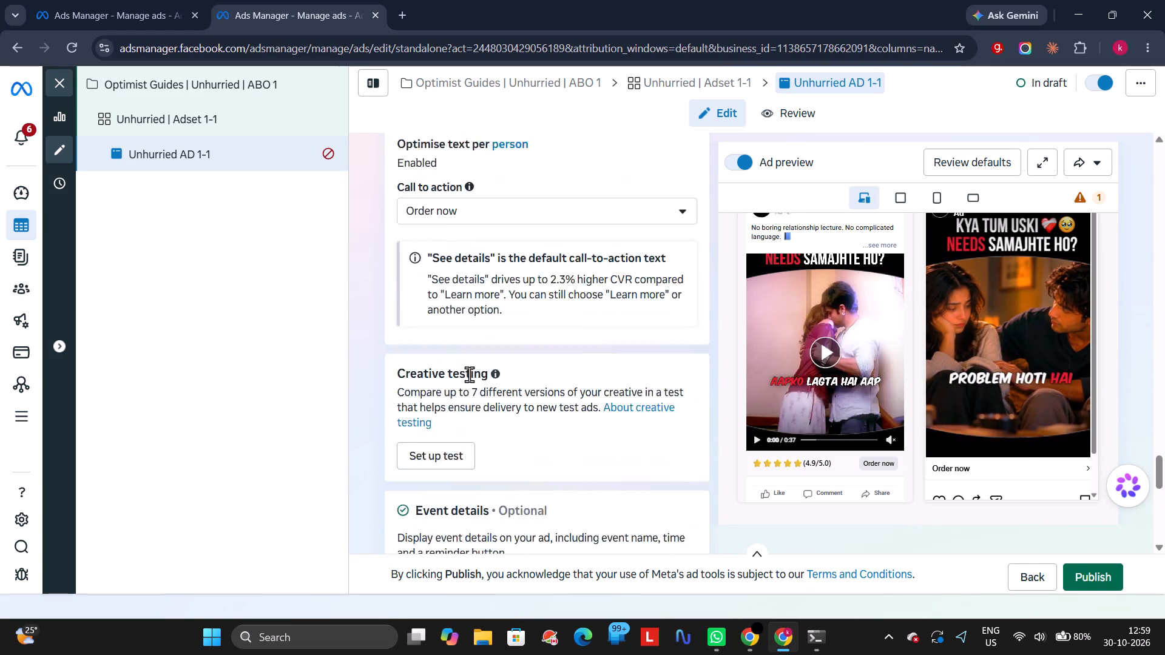
Set the call to action of Unhurried AD 1-1 to Shop now.
{"action": "scroll", "coordinate": [469, 374], "scroll_direction": "up", "scroll_amount": 1}
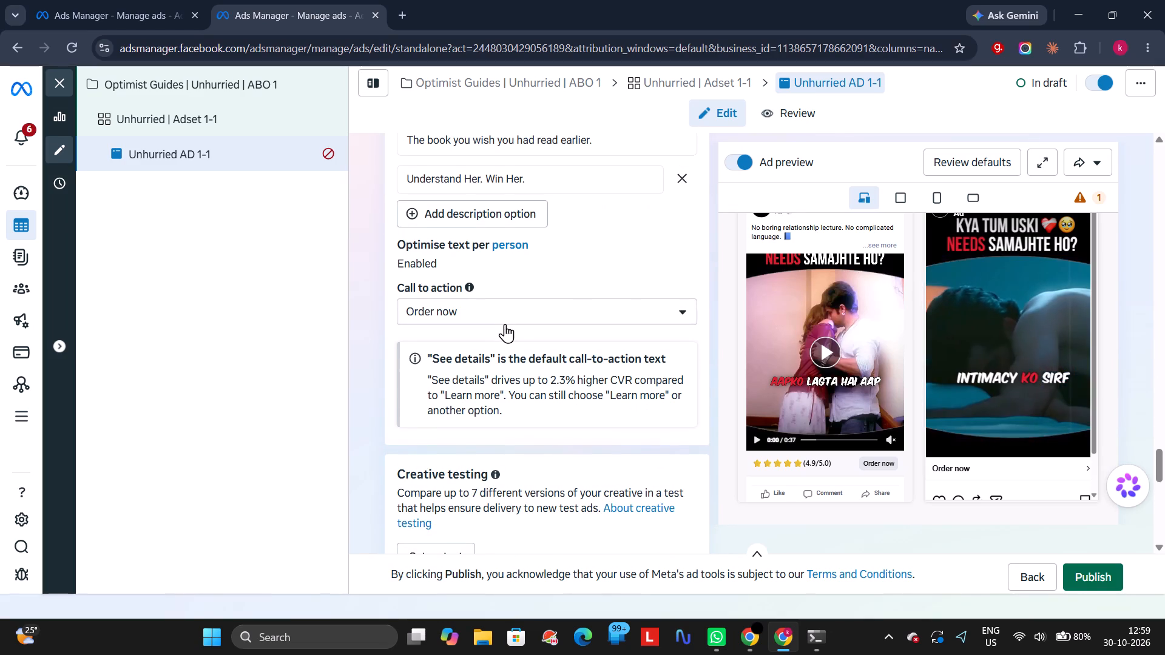
{"action": "scroll", "coordinate": [505, 324], "scroll_direction": "up", "scroll_amount": 2}
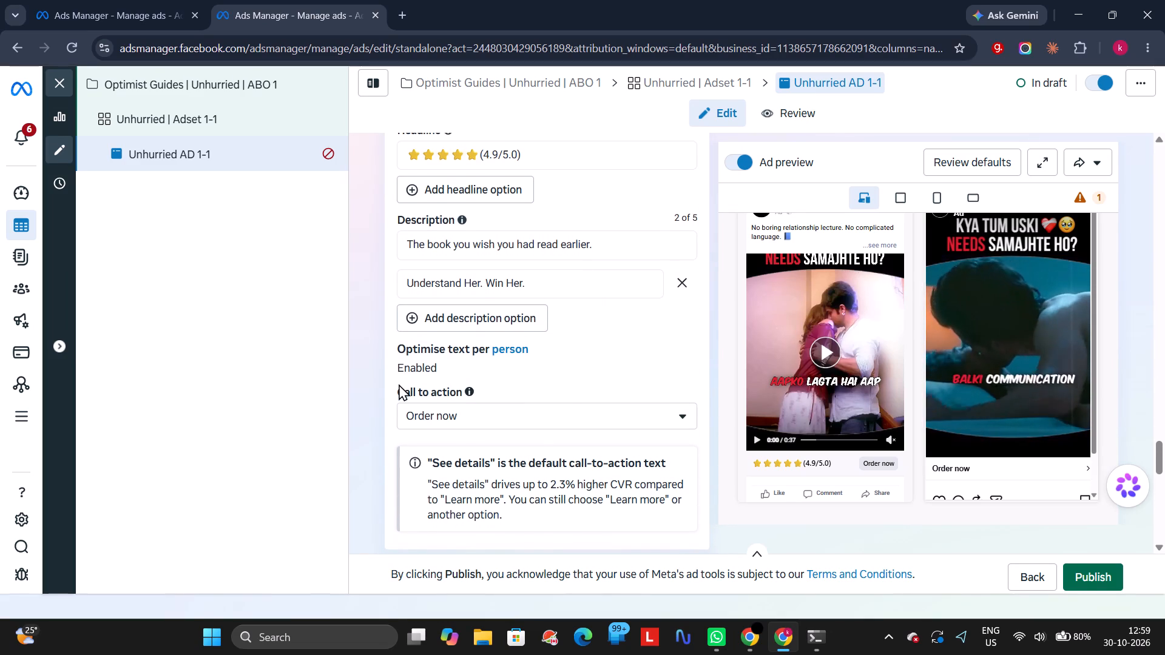
{"action": "left_click", "coordinate": [488, 409]}
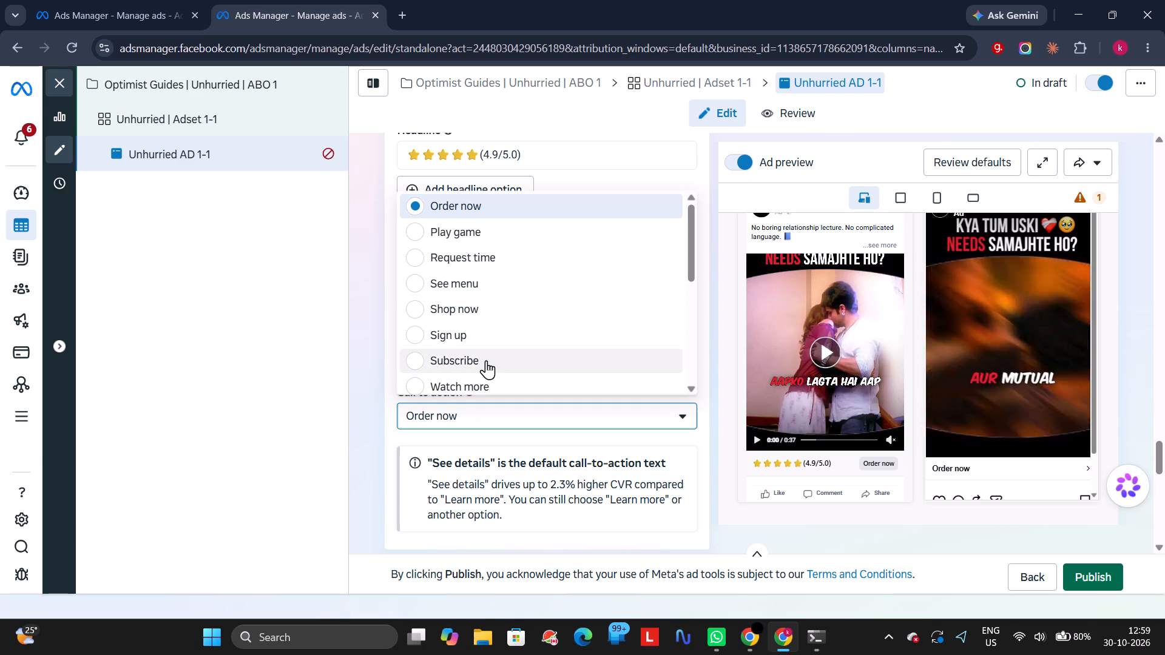
{"action": "scroll", "coordinate": [485, 363], "scroll_direction": "down", "scroll_amount": 4}
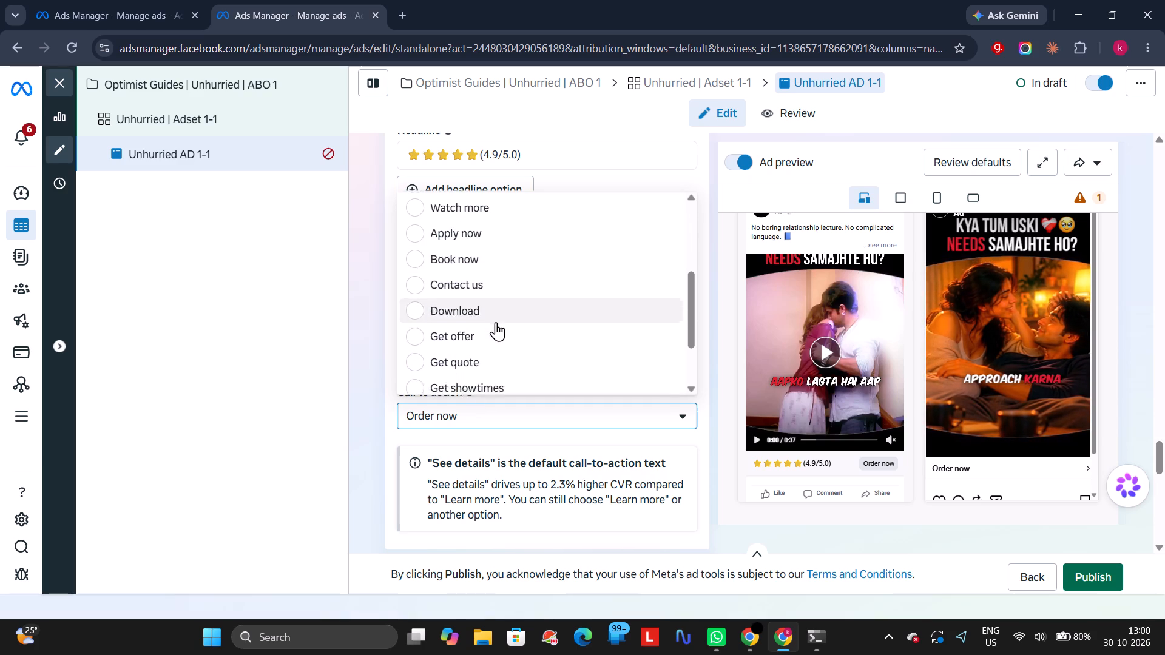
{"action": "scroll", "coordinate": [496, 322], "scroll_direction": "down", "scroll_amount": 5}
{"action": "scroll", "coordinate": [481, 346], "scroll_direction": "up", "scroll_amount": 1}
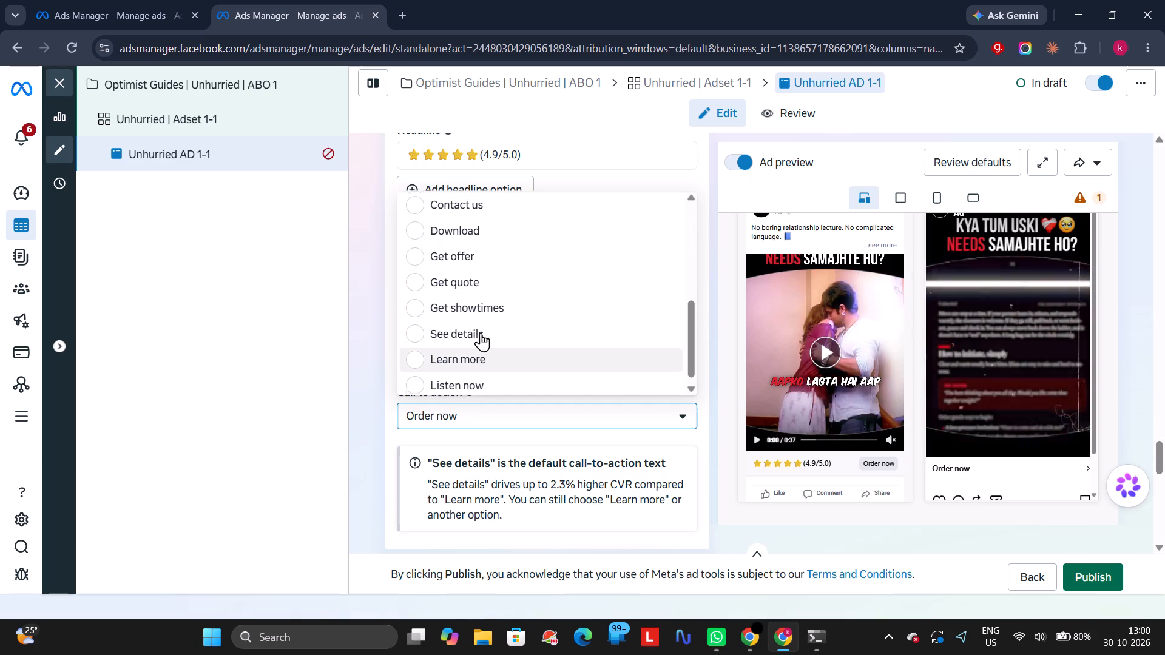
{"action": "scroll", "coordinate": [481, 332], "scroll_direction": "up", "scroll_amount": 4}
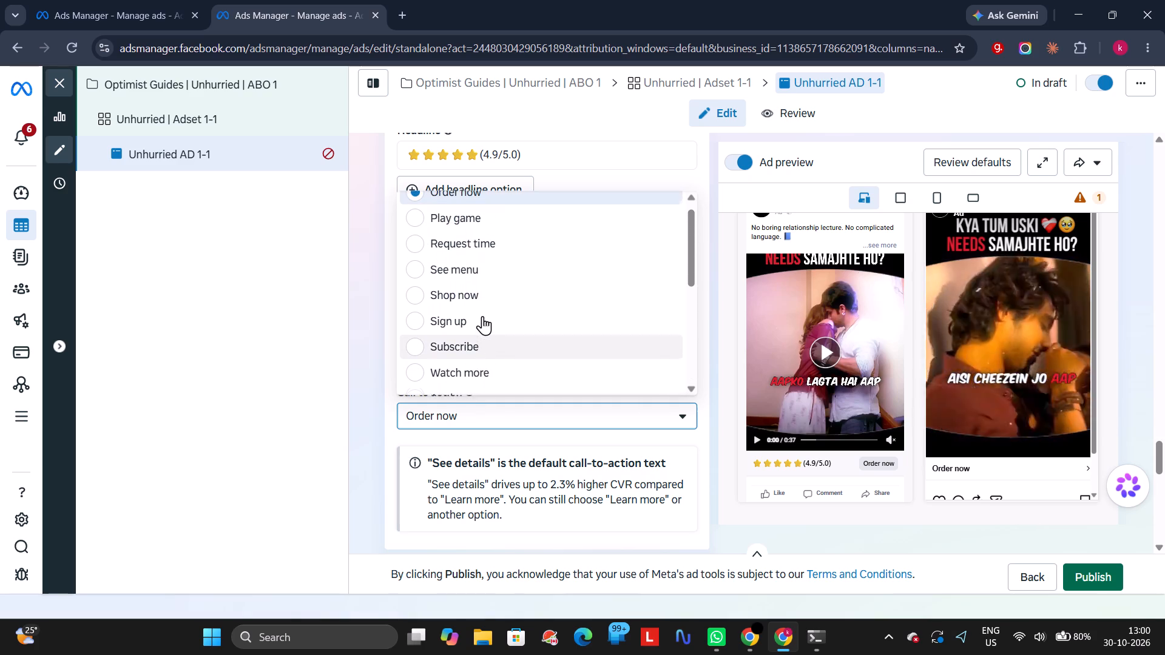
{"action": "scroll", "coordinate": [482, 316], "scroll_direction": "up", "scroll_amount": 1}
{"action": "left_click", "coordinate": [482, 316]}
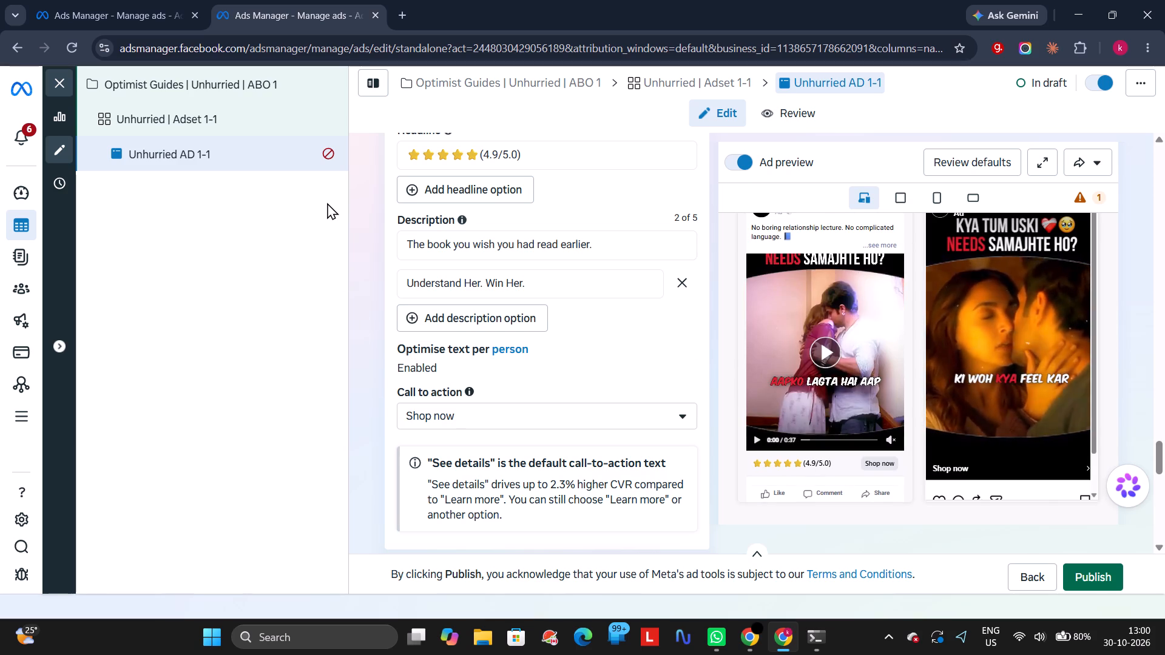
Review the languages, tracking and media placement sections of Unhurried AD 1-1, dismissing the media audience tip.
{"action": "scroll", "coordinate": [396, 340], "scroll_direction": "down", "scroll_amount": 6}
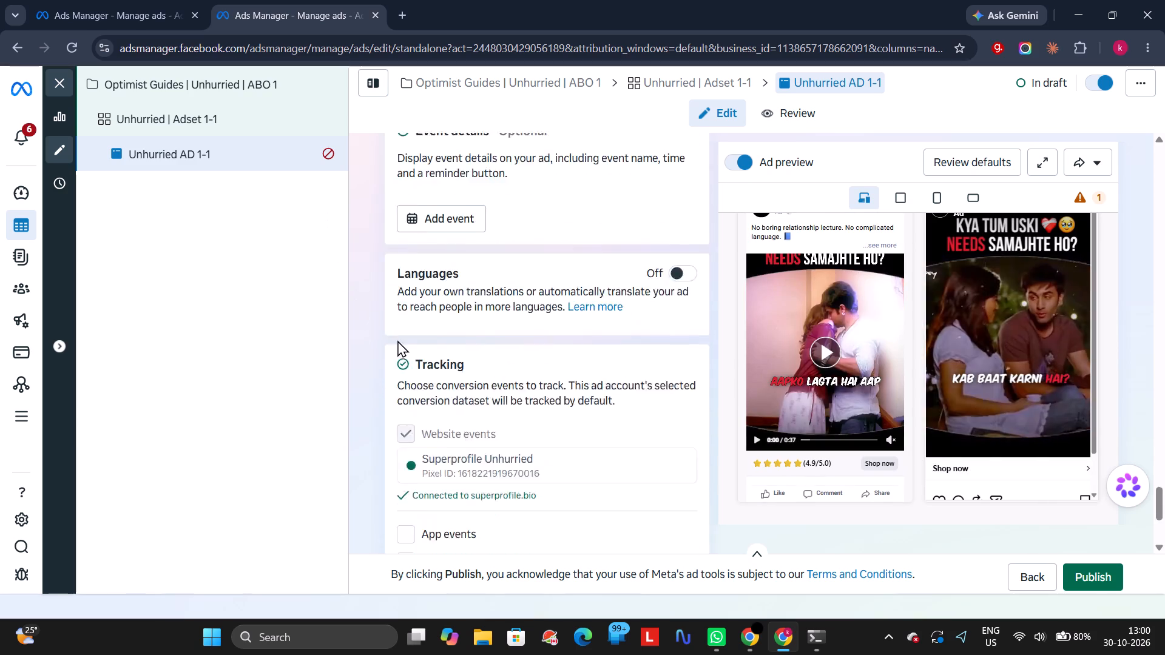
{"action": "scroll", "coordinate": [397, 340], "scroll_direction": "down", "scroll_amount": 4}
{"action": "scroll", "coordinate": [397, 340], "scroll_direction": "up", "scroll_amount": 16}
{"action": "scroll", "coordinate": [396, 339], "scroll_direction": "down", "scroll_amount": 9}
{"action": "scroll", "coordinate": [396, 339], "scroll_direction": "up", "scroll_amount": 1}
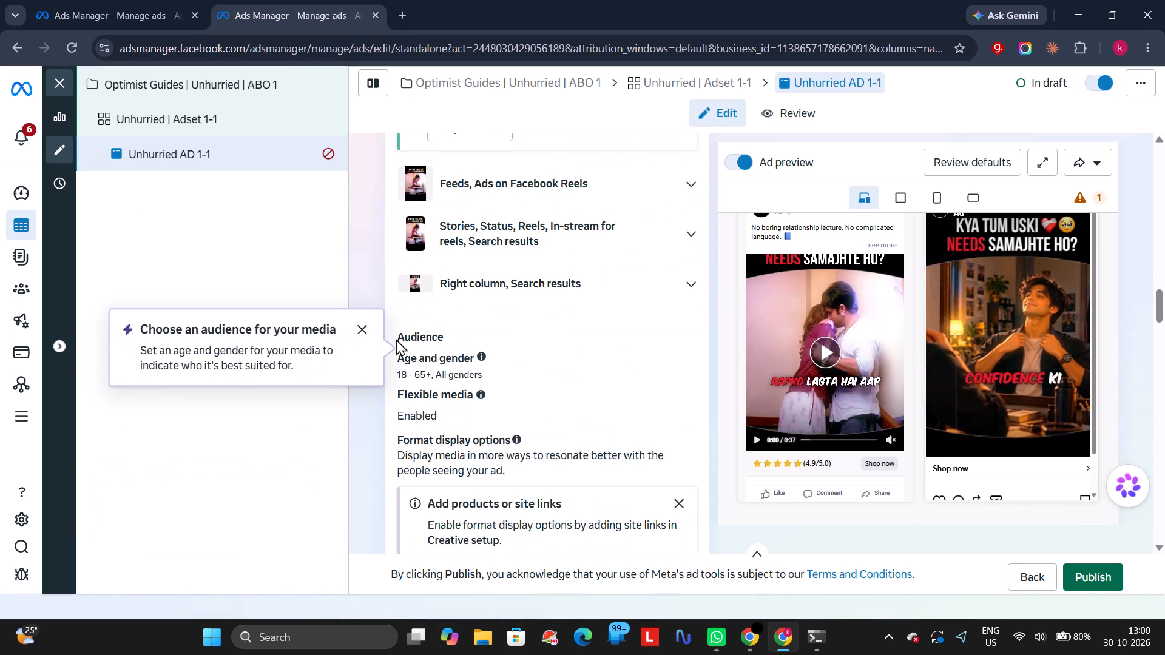
{"action": "scroll", "coordinate": [396, 339], "scroll_direction": "up", "scroll_amount": 6}
{"action": "left_click", "coordinate": [371, 324]}
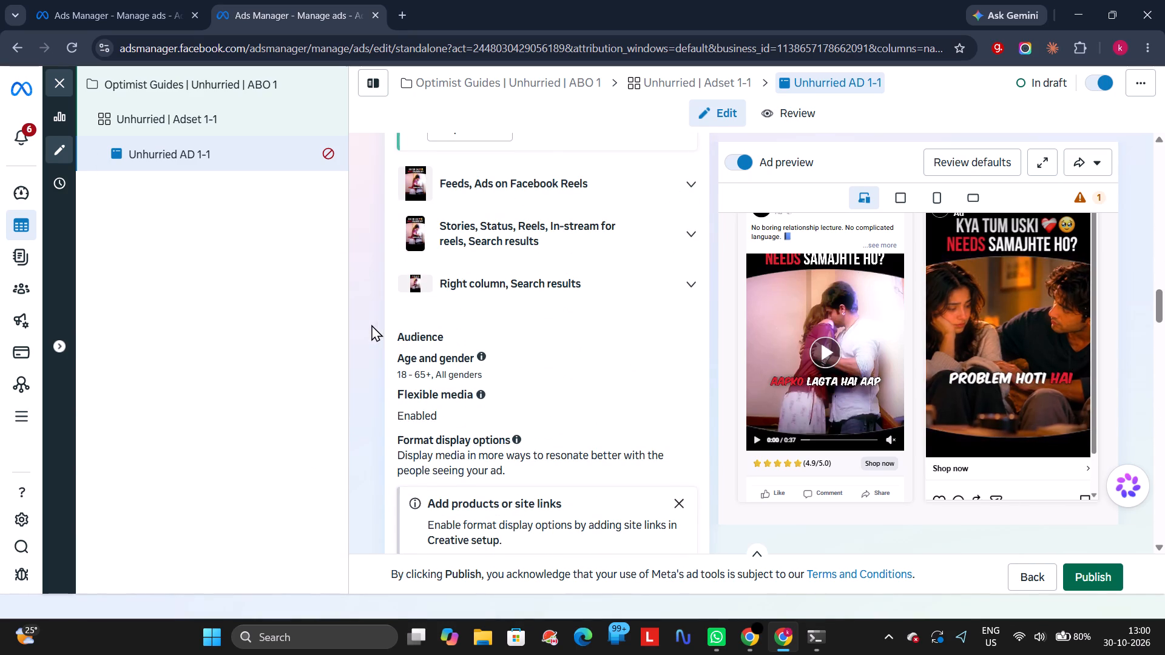
Set the maximum age of the media audience for Unhurried AD 1-1 to 30.
{"action": "scroll", "coordinate": [408, 355], "scroll_direction": "down", "scroll_amount": 1}
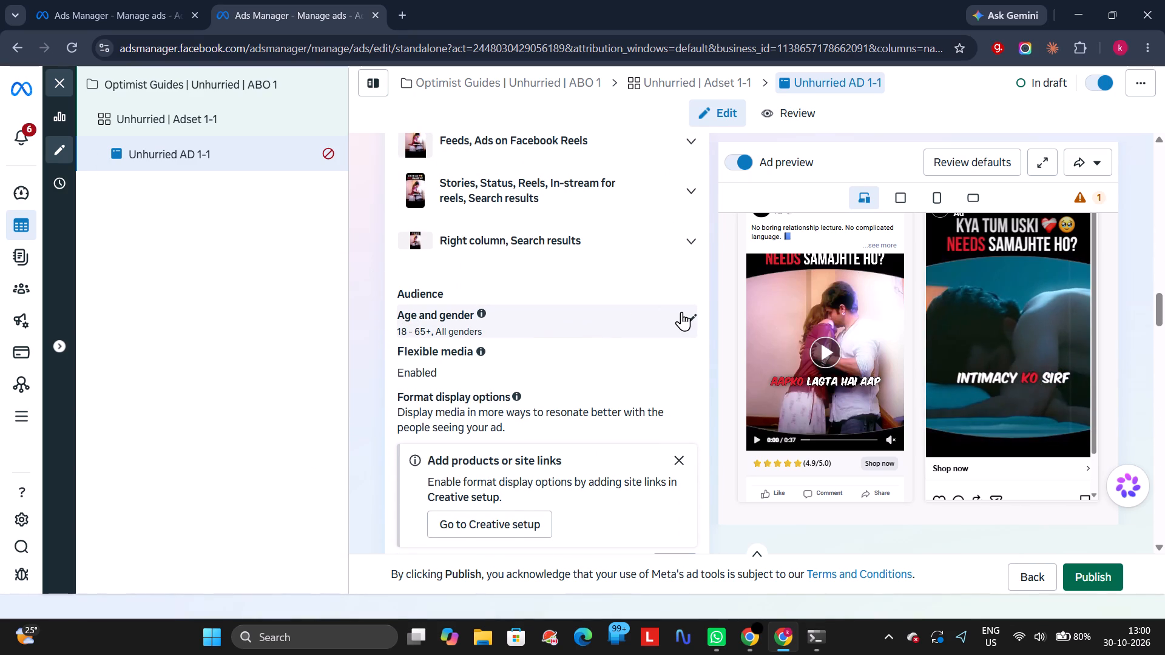
{"action": "left_click", "coordinate": [683, 314]}
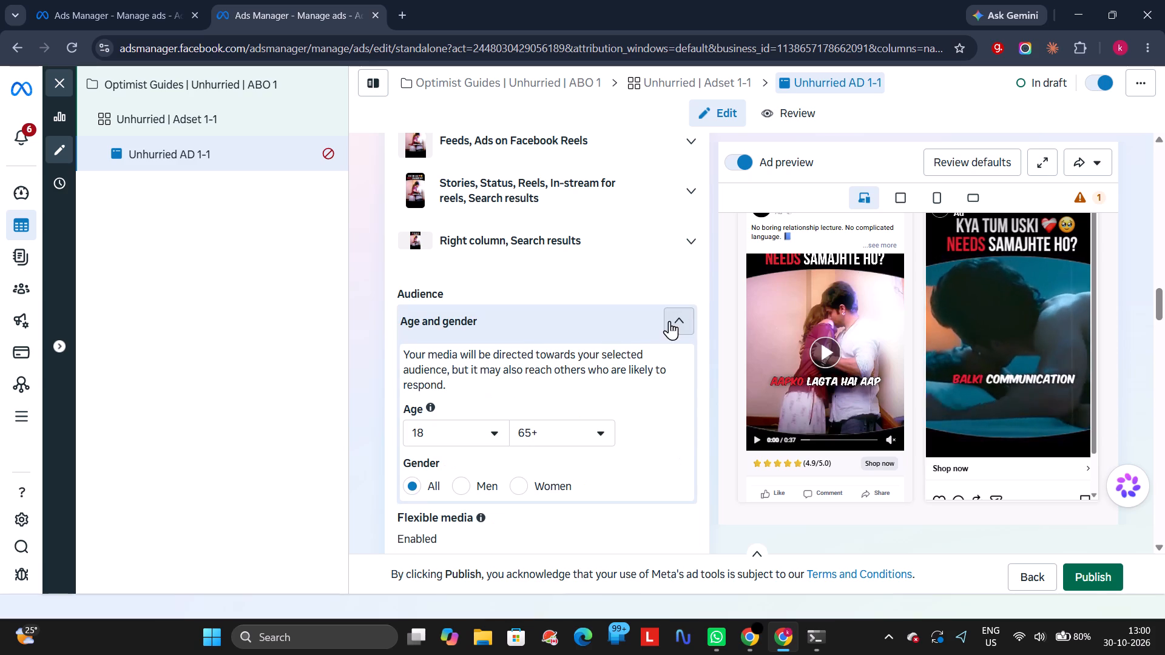
{"action": "scroll", "coordinate": [645, 335], "scroll_direction": "down", "scroll_amount": 1}
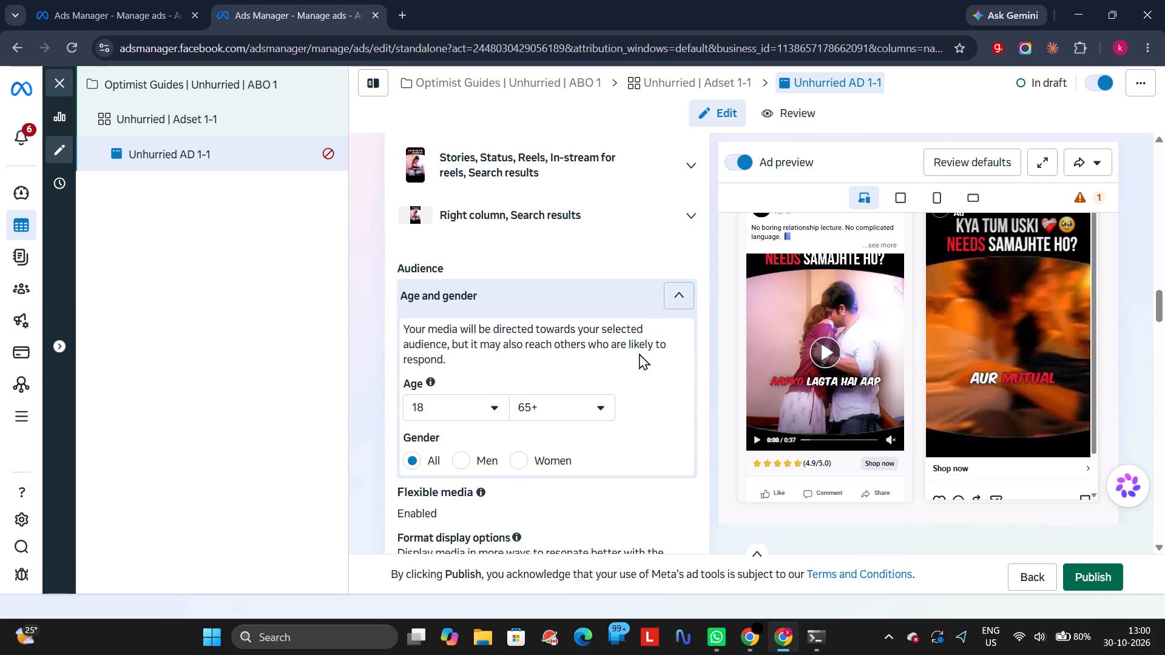
{"action": "scroll", "coordinate": [639, 353], "scroll_direction": "down", "scroll_amount": 1}
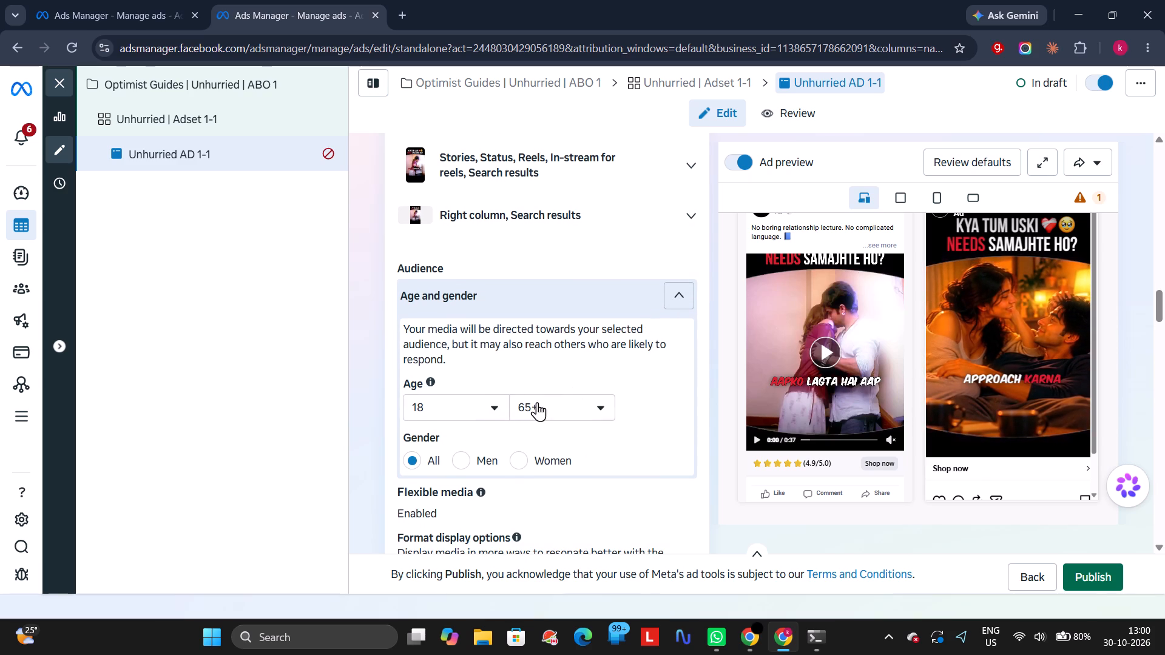
{"action": "left_click", "coordinate": [541, 408]}
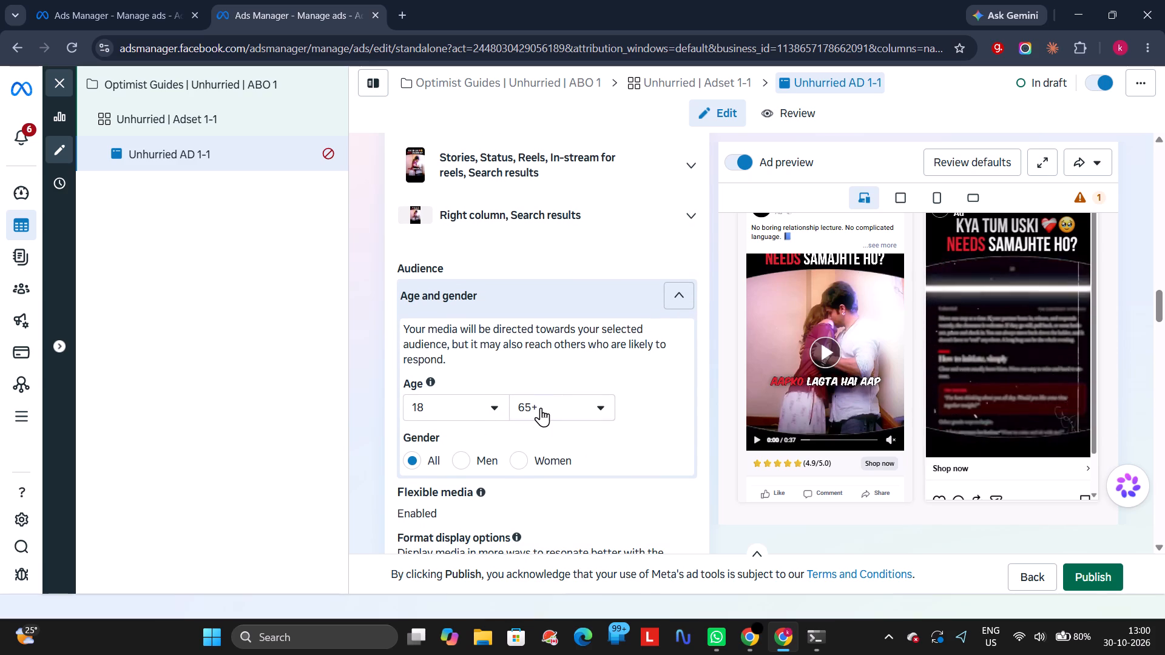
{"action": "scroll", "coordinate": [549, 317], "scroll_direction": "up", "scroll_amount": 7}
{"action": "scroll", "coordinate": [550, 317], "scroll_direction": "down", "scroll_amount": 1}
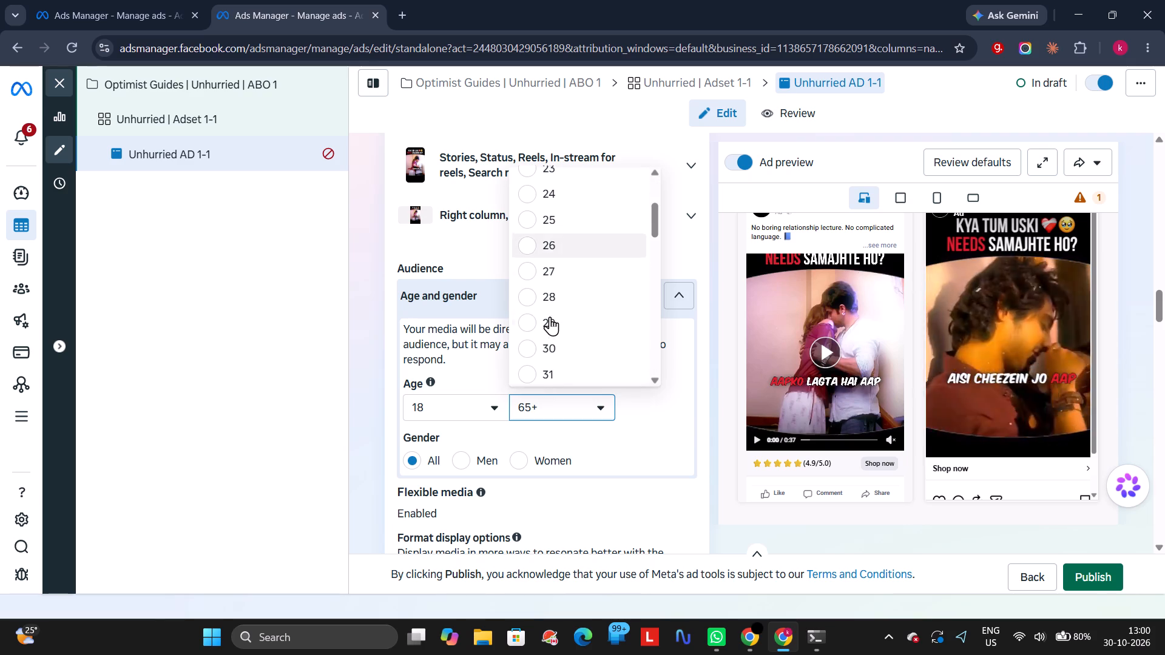
{"action": "scroll", "coordinate": [550, 317], "scroll_direction": "down", "scroll_amount": 1}
{"action": "left_click", "coordinate": [549, 326]}
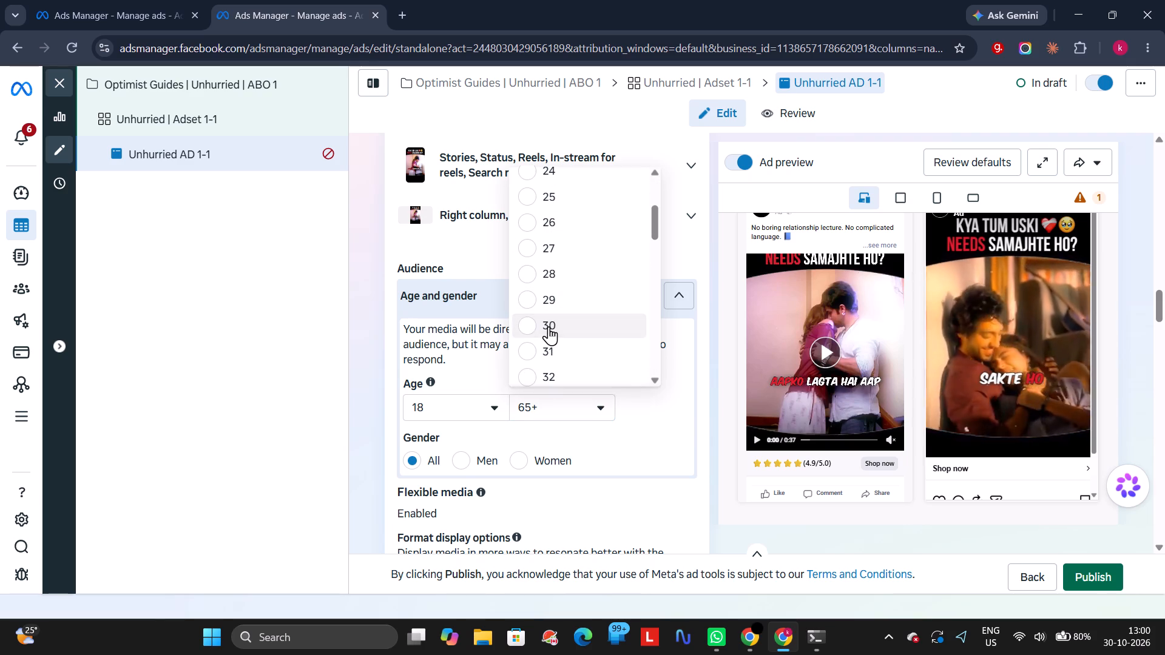
Set the gender of the media audience for Unhurried AD 1-1 to Men.
{"action": "scroll", "coordinate": [377, 415], "scroll_direction": "down", "scroll_amount": 1}
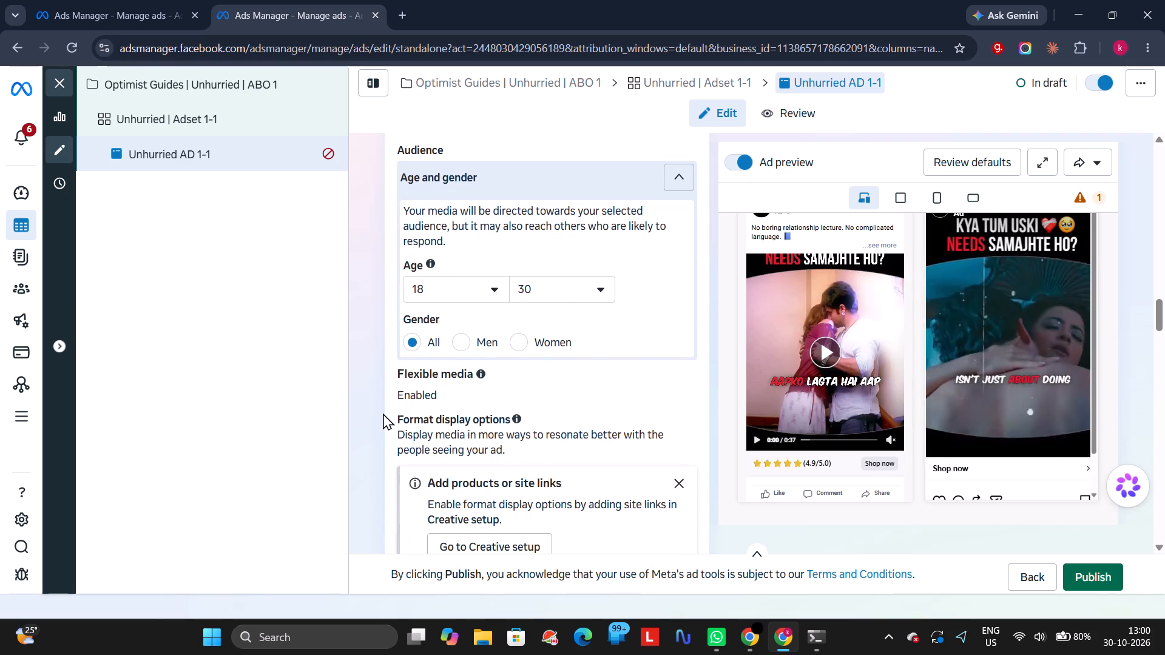
{"action": "scroll", "coordinate": [383, 409], "scroll_direction": "down", "scroll_amount": 1}
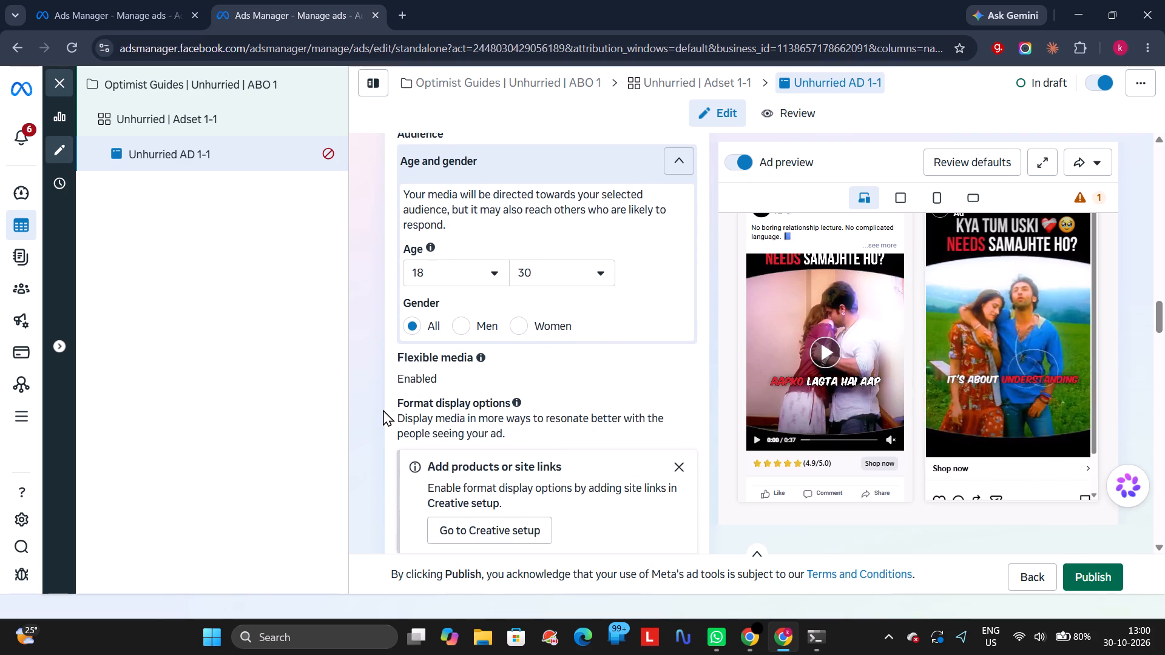
{"action": "scroll", "coordinate": [383, 409], "scroll_direction": "down", "scroll_amount": 1}
{"action": "scroll", "coordinate": [668, 416], "scroll_direction": "down", "scroll_amount": 1}
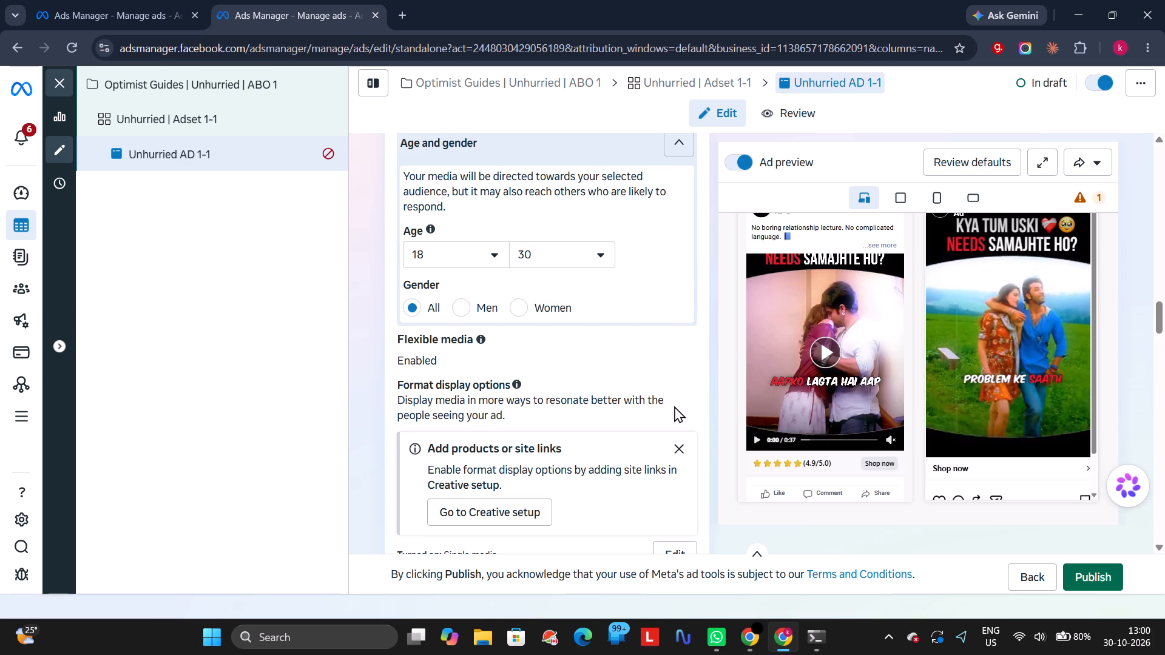
{"action": "scroll", "coordinate": [636, 476], "scroll_direction": "down", "scroll_amount": 1}
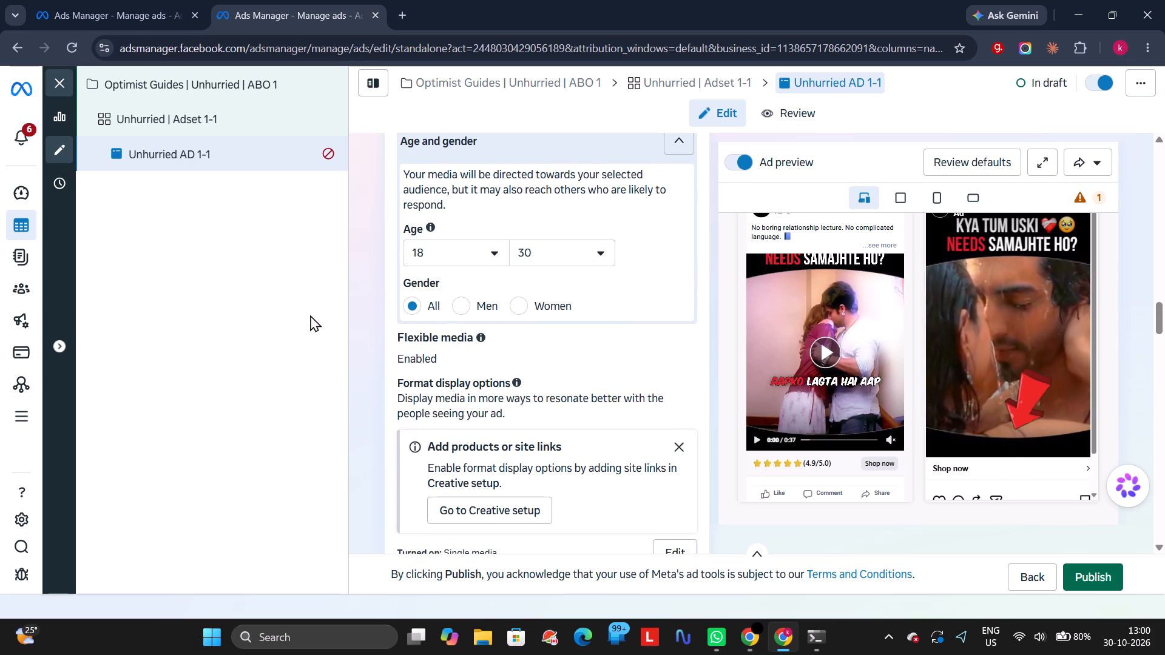
{"action": "left_click", "coordinate": [458, 309]}
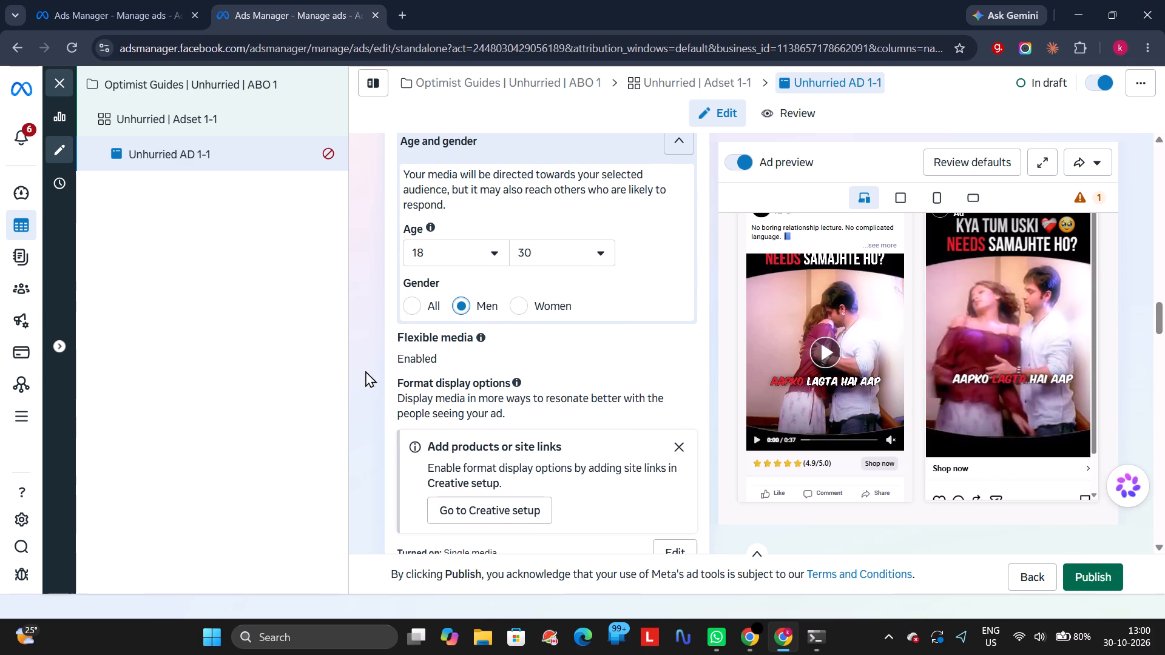
Review the ad format, destination, creative setup and format display options of Unhurried AD 1-1.
{"action": "scroll", "coordinate": [363, 345], "scroll_direction": "up", "scroll_amount": 10}
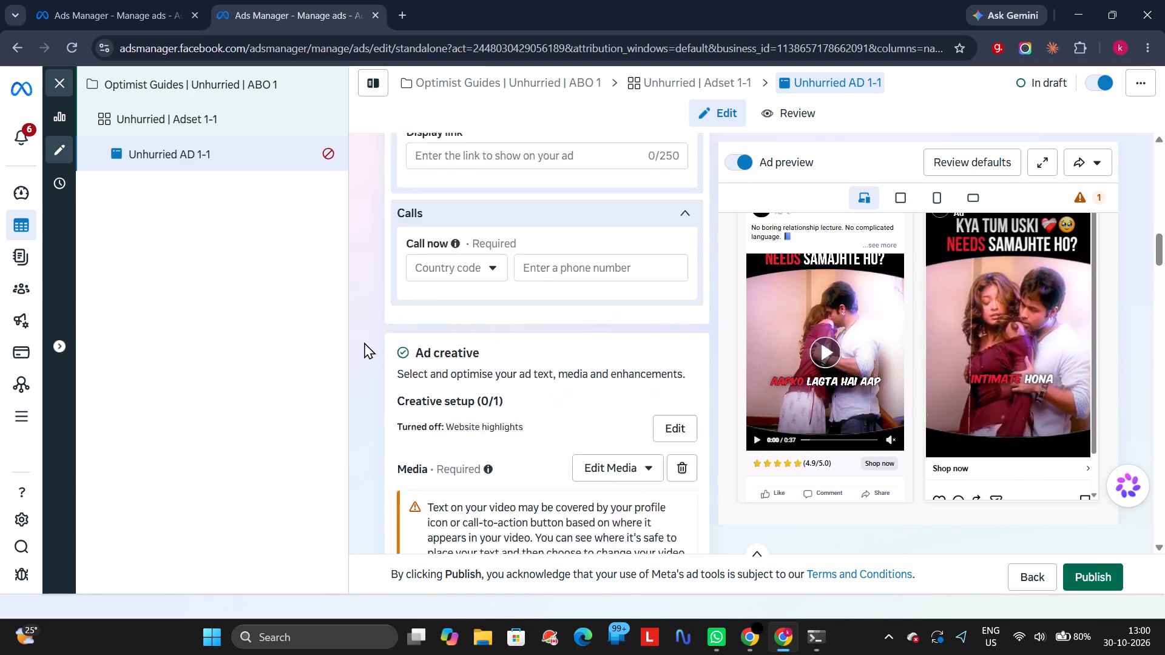
{"action": "scroll", "coordinate": [364, 342], "scroll_direction": "up", "scroll_amount": 8}
{"action": "scroll", "coordinate": [364, 342], "scroll_direction": "down", "scroll_amount": 10}
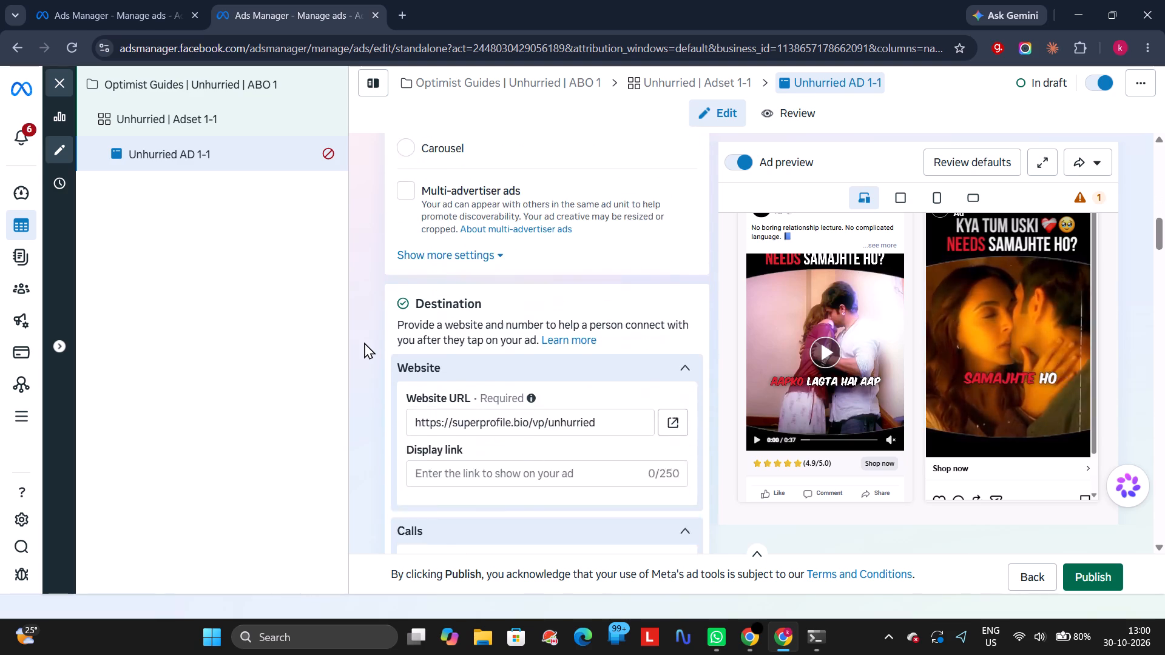
{"action": "scroll", "coordinate": [364, 342], "scroll_direction": "down", "scroll_amount": 10}
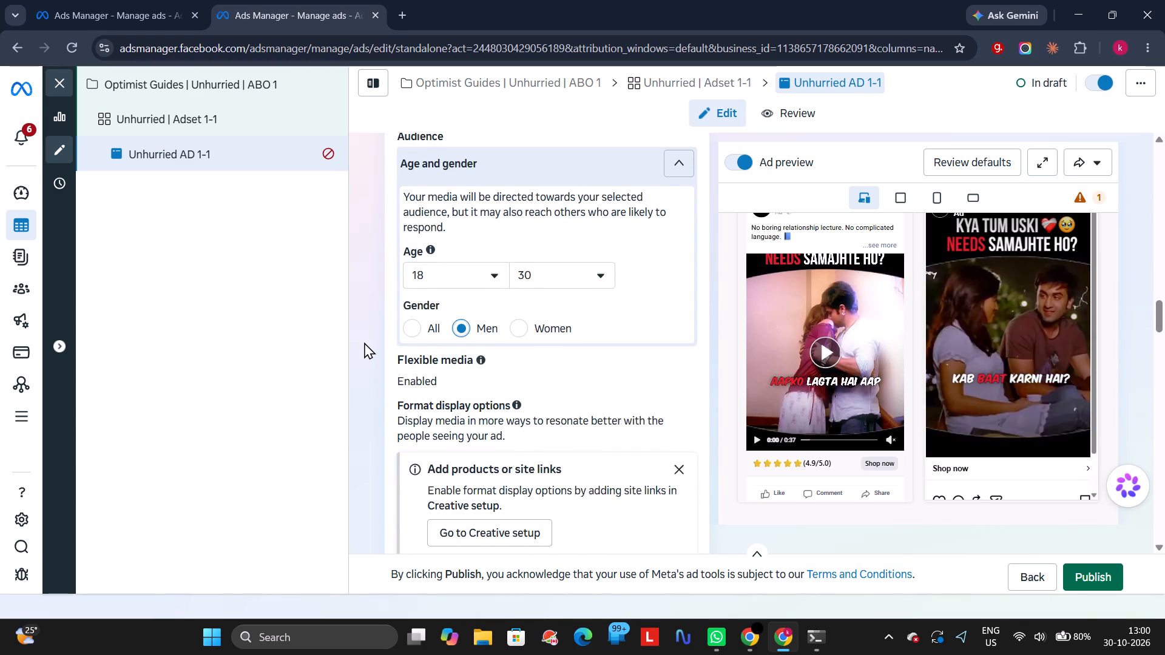
{"action": "scroll", "coordinate": [364, 342], "scroll_direction": "down", "scroll_amount": 2}
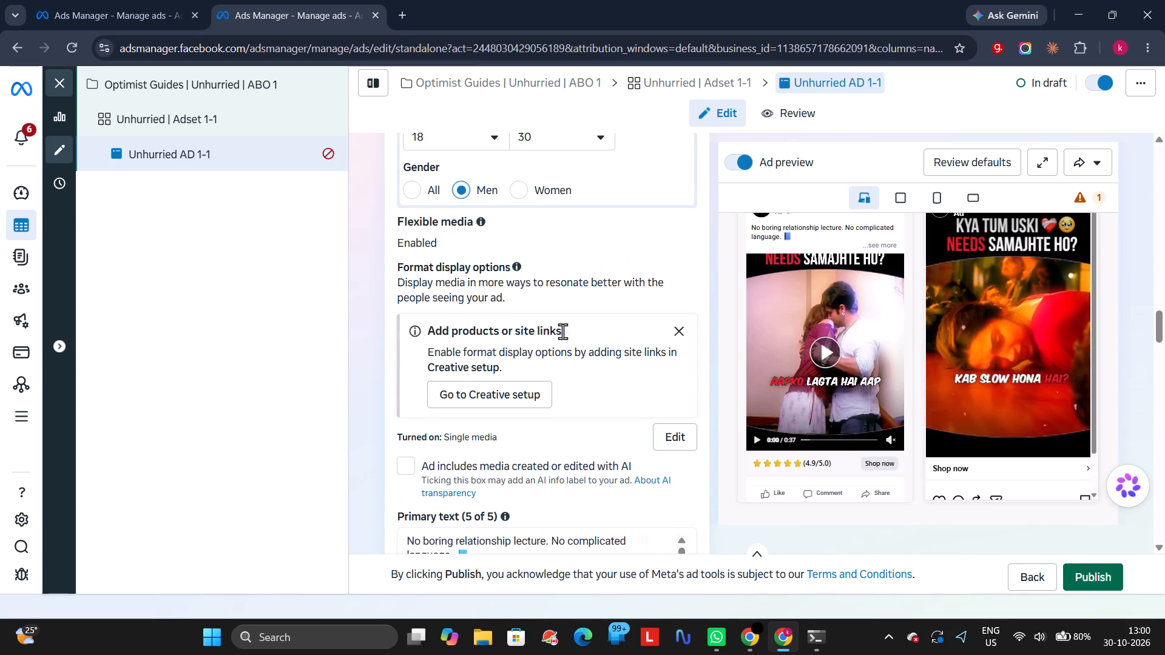
Dismiss the "Add products or site links" suggestion under the format display options.
{"action": "scroll", "coordinate": [683, 334], "scroll_direction": "down", "scroll_amount": 1}
{"action": "left_click", "coordinate": [683, 334]}
Check the rest of Unhurried AD 1-1 down to tracking, and recheck it from the ad name through the destination.
{"action": "scroll", "coordinate": [474, 377], "scroll_direction": "down", "scroll_amount": 5}
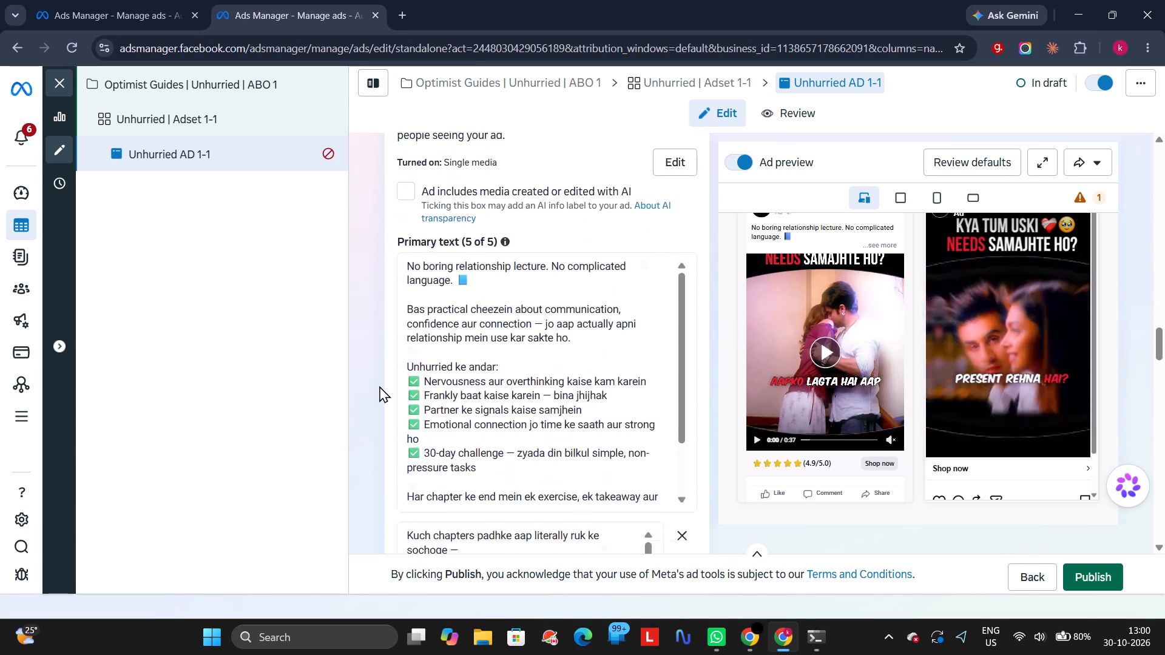
{"action": "scroll", "coordinate": [379, 386], "scroll_direction": "down", "scroll_amount": 5}
{"action": "scroll", "coordinate": [382, 384], "scroll_direction": "up", "scroll_amount": 5}
{"action": "scroll", "coordinate": [382, 384], "scroll_direction": "down", "scroll_amount": 6}
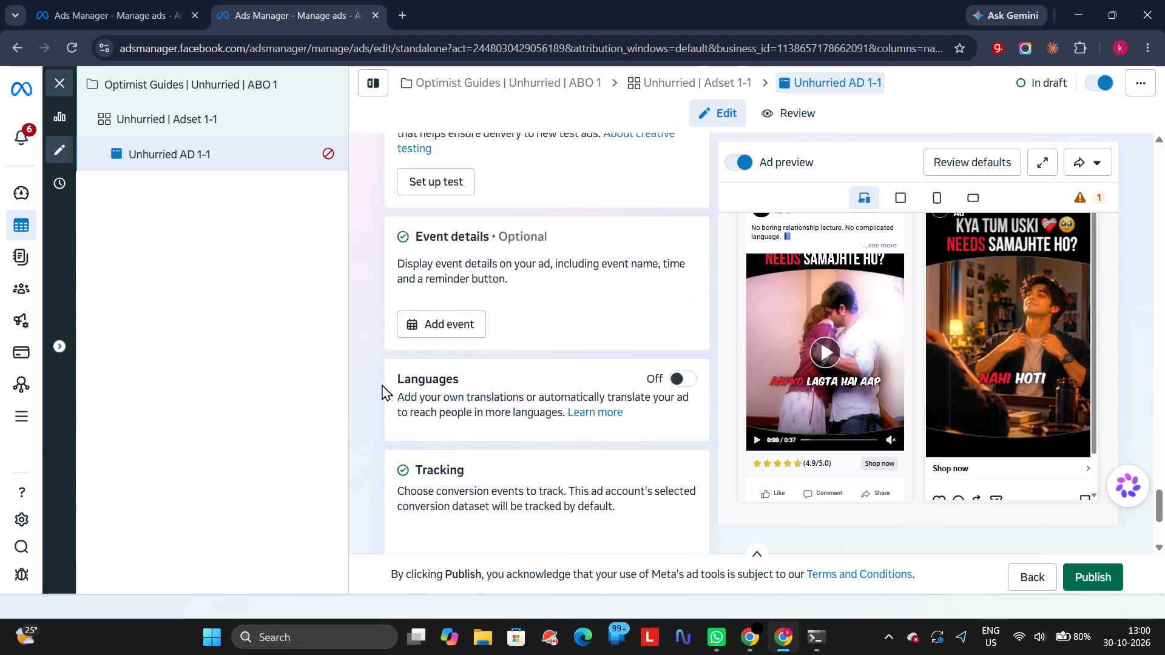
{"action": "left_click", "coordinate": [384, 291]}
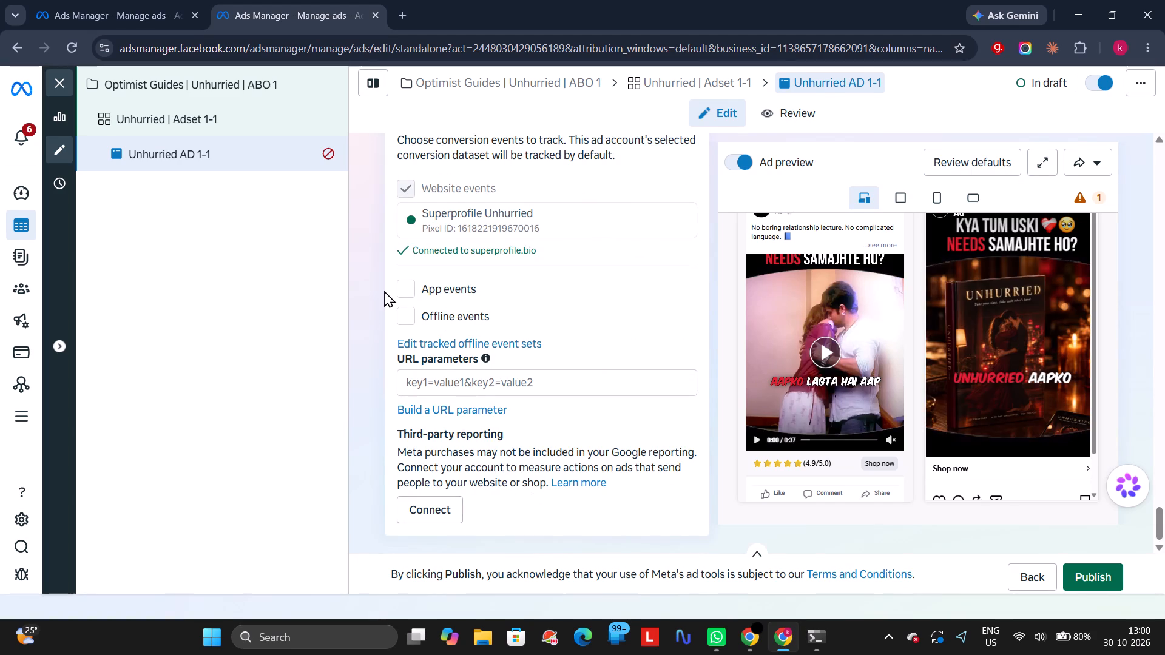
{"action": "scroll", "coordinate": [384, 291], "scroll_direction": "up", "scroll_amount": 16}
{"action": "scroll", "coordinate": [384, 291], "scroll_direction": "up", "scroll_amount": 6}
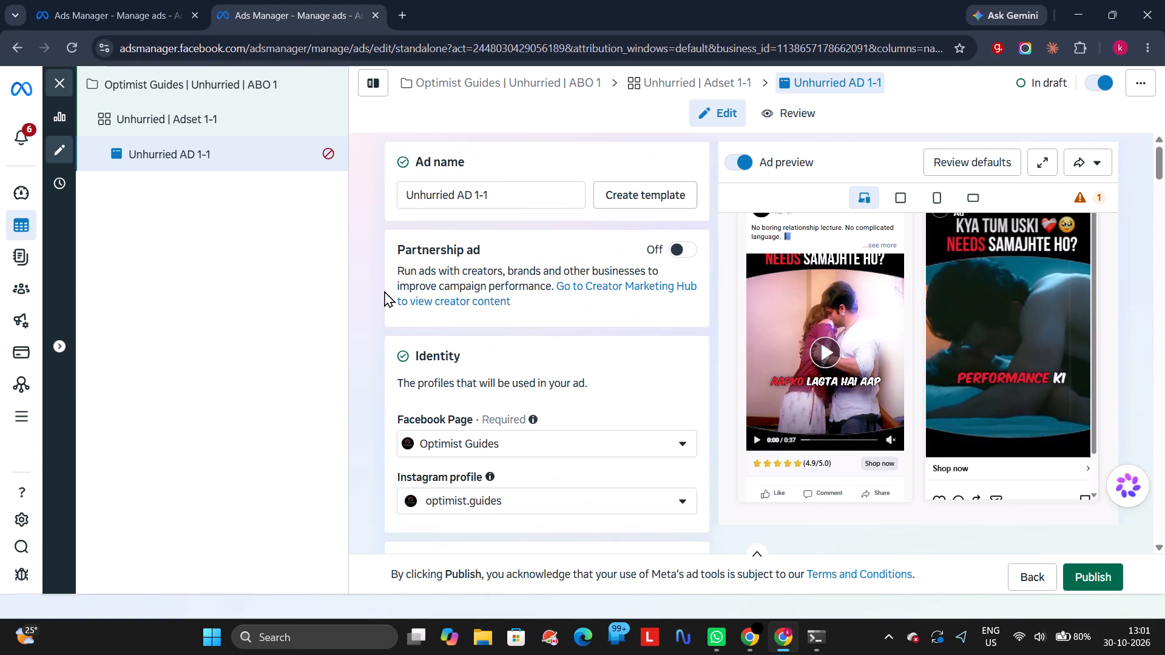
{"action": "scroll", "coordinate": [385, 296], "scroll_direction": "down", "scroll_amount": 7}
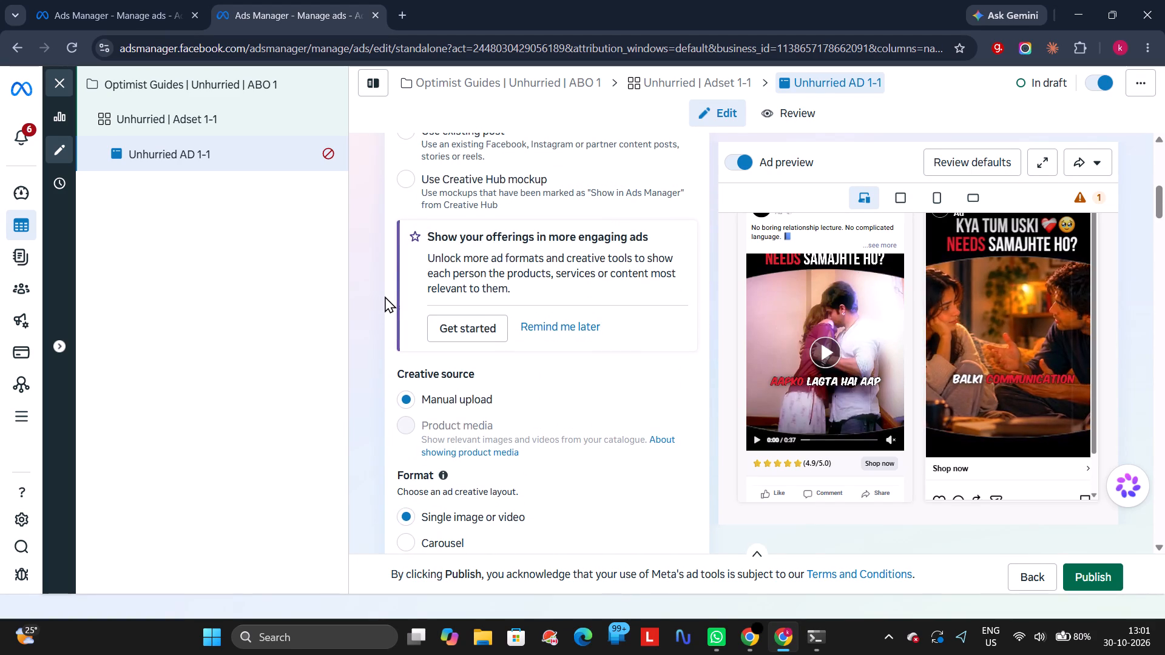
{"action": "scroll", "coordinate": [385, 296], "scroll_direction": "down", "scroll_amount": 2}
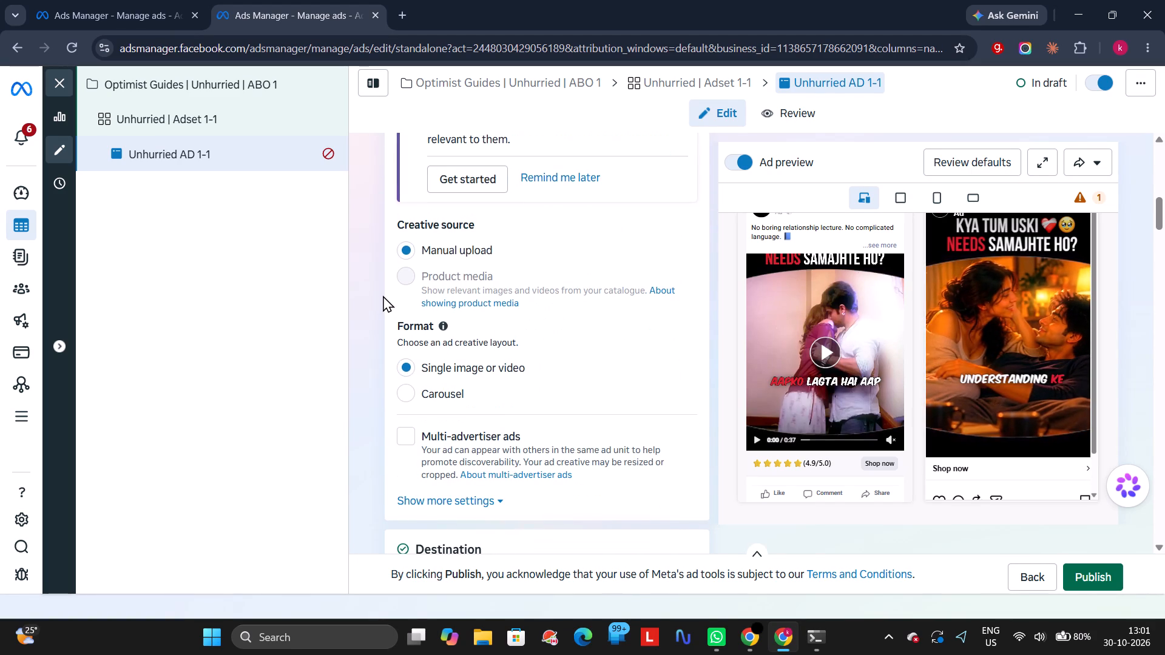
{"action": "scroll", "coordinate": [383, 295], "scroll_direction": "down", "scroll_amount": 3}
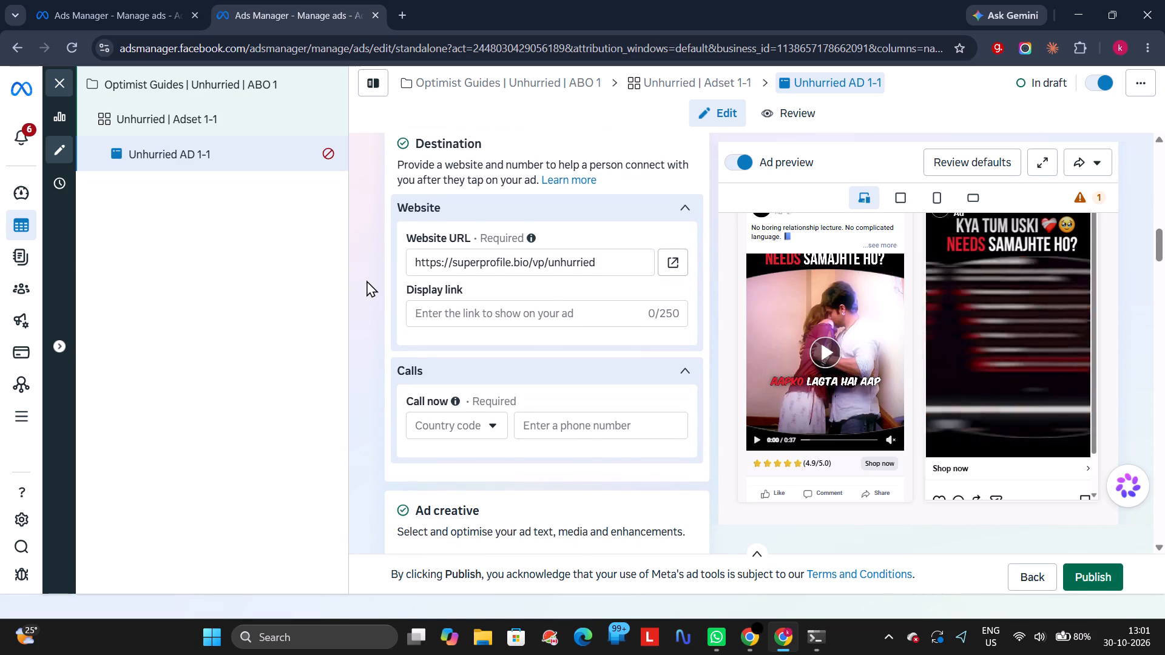
Set the country code of the Call now number in the ad's destination to +91 (India).
{"action": "scroll", "coordinate": [366, 287], "scroll_direction": "down", "scroll_amount": 1}
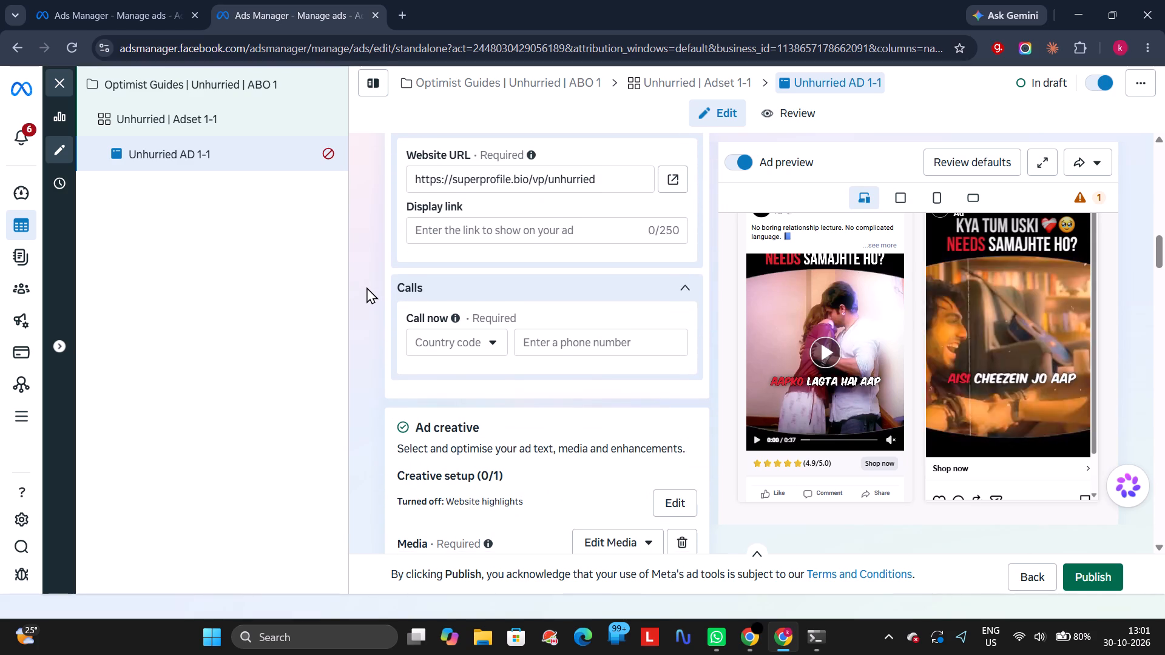
{"action": "scroll", "coordinate": [362, 304], "scroll_direction": "down", "scroll_amount": 1}
{"action": "left_click", "coordinate": [453, 320]}
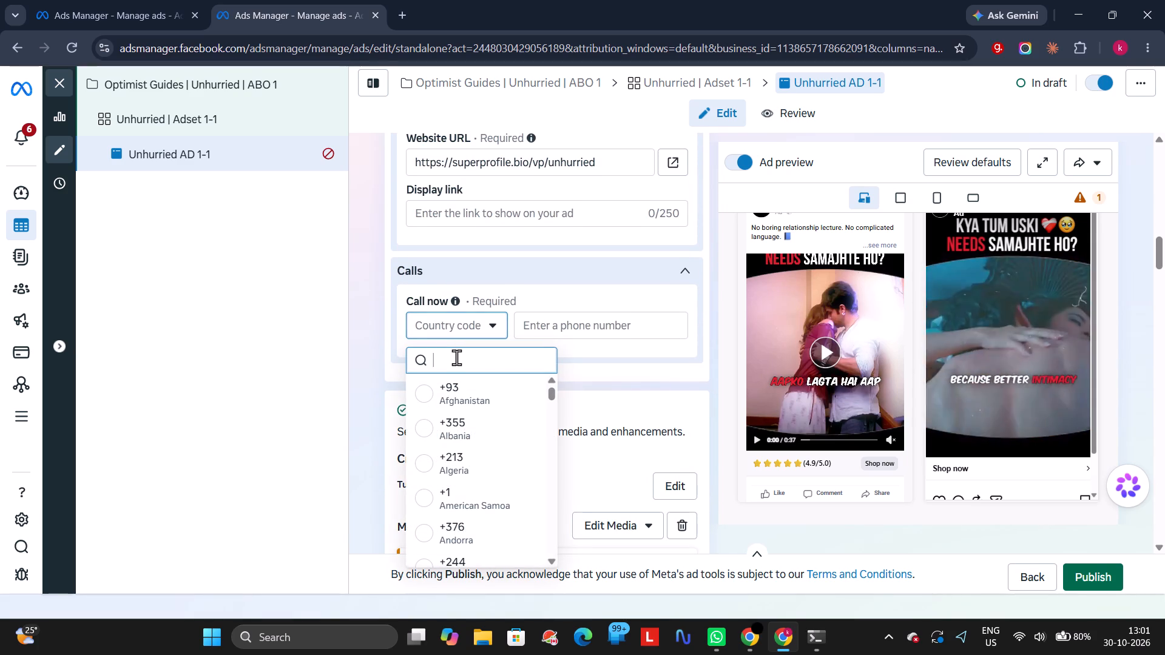
{"action": "key", "text": "9"}
{"action": "key", "text": "1"}
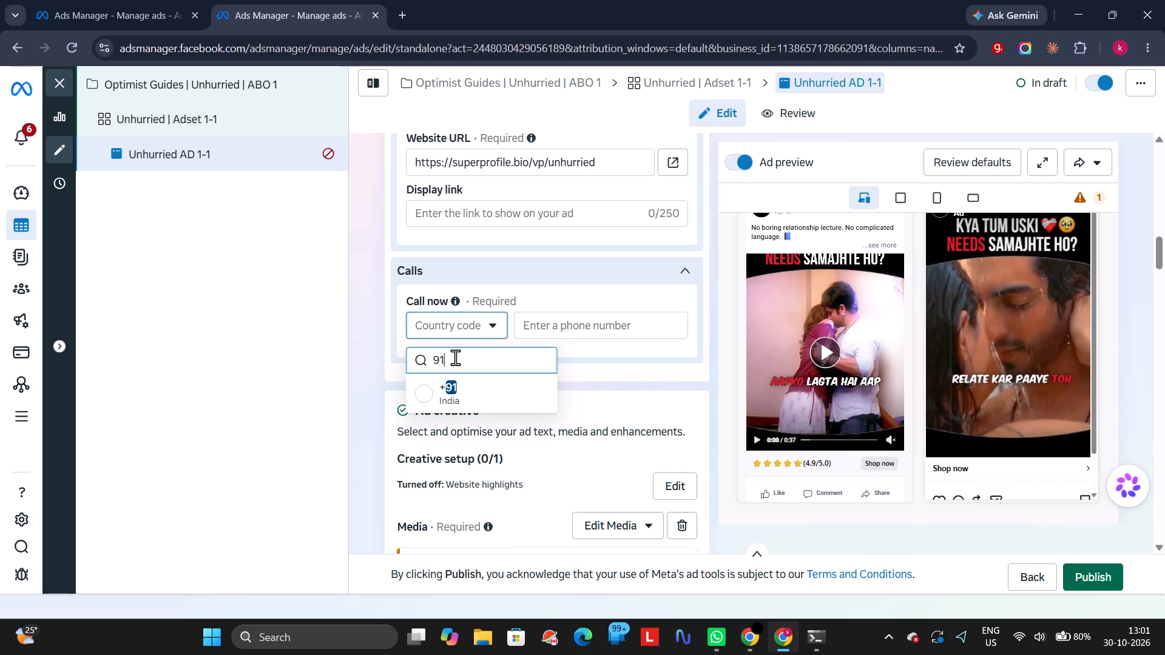
{"action": "left_click", "coordinate": [481, 392]}
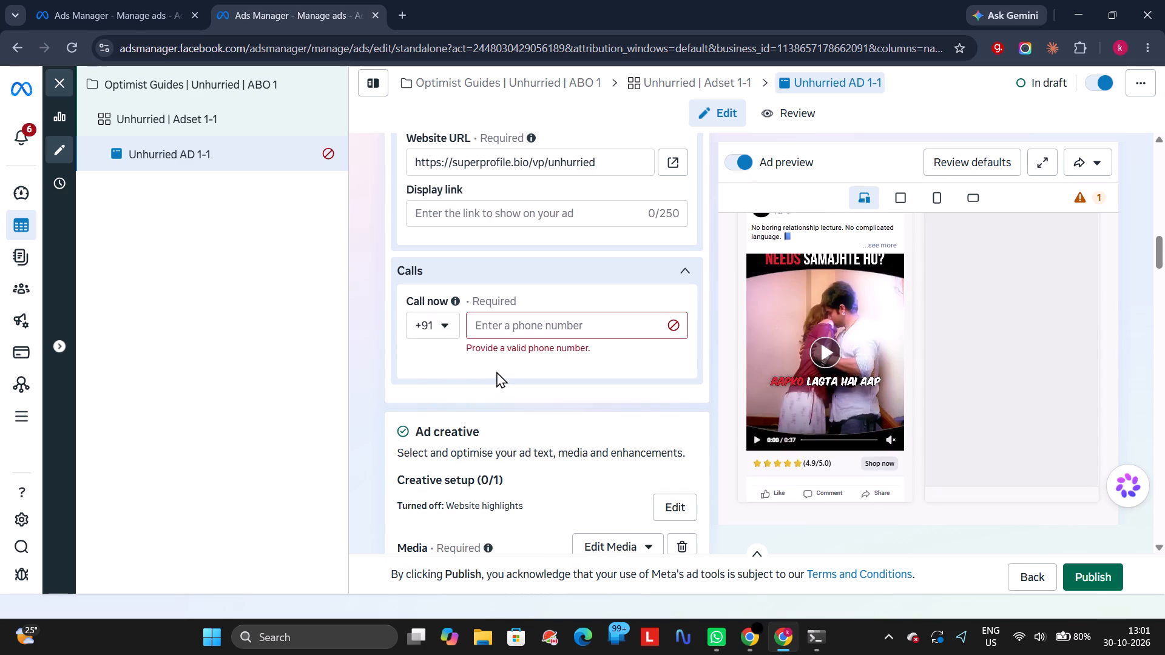
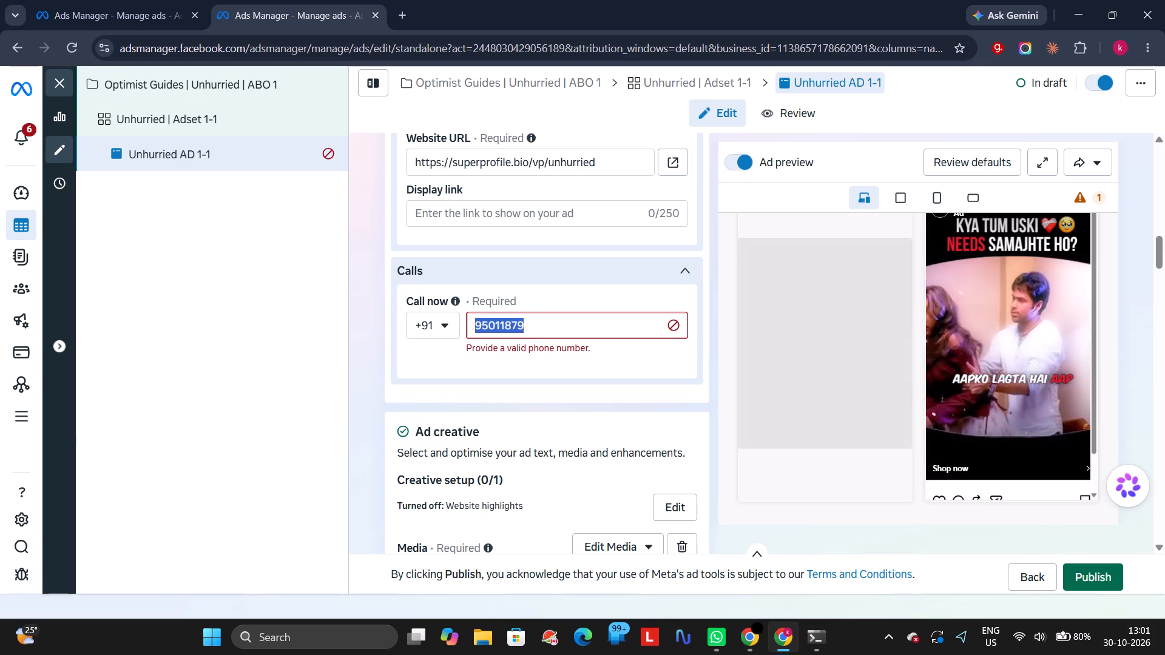
Clear the phone number from the Call now field in the Calls section of Unhurried AD 1-1.
{"action": "key", "text": "BackSpace"}
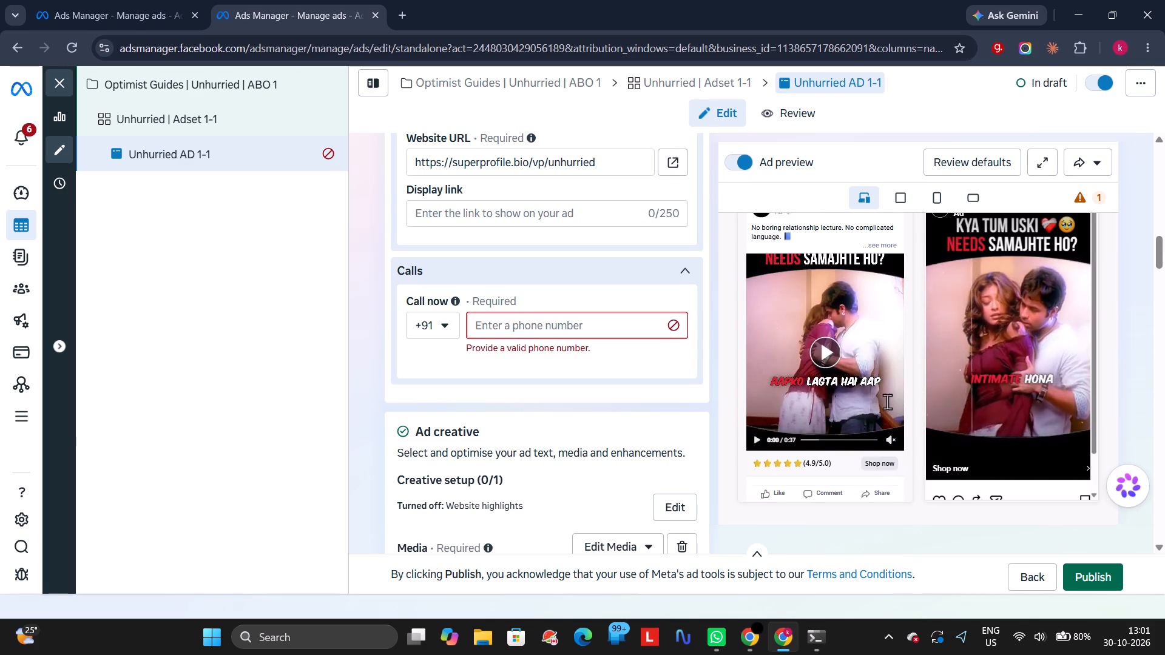
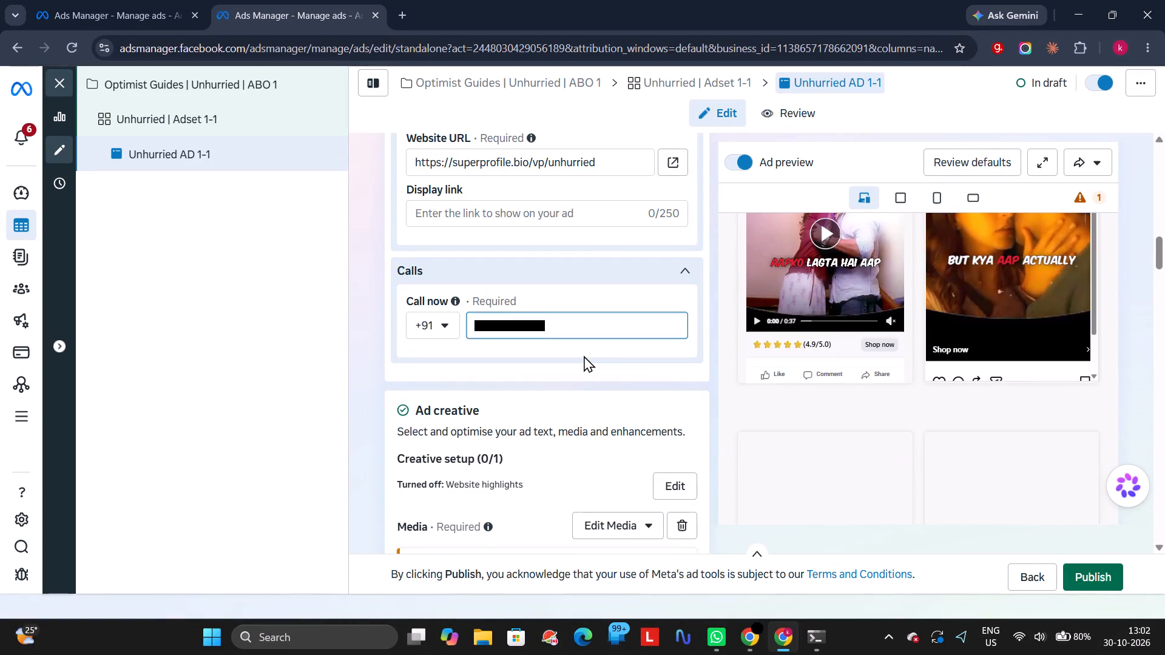
Remove the extra characters from the phone number in the Call now field of Unhurried AD 1-1.
{"action": "left_click", "coordinate": [479, 323]}
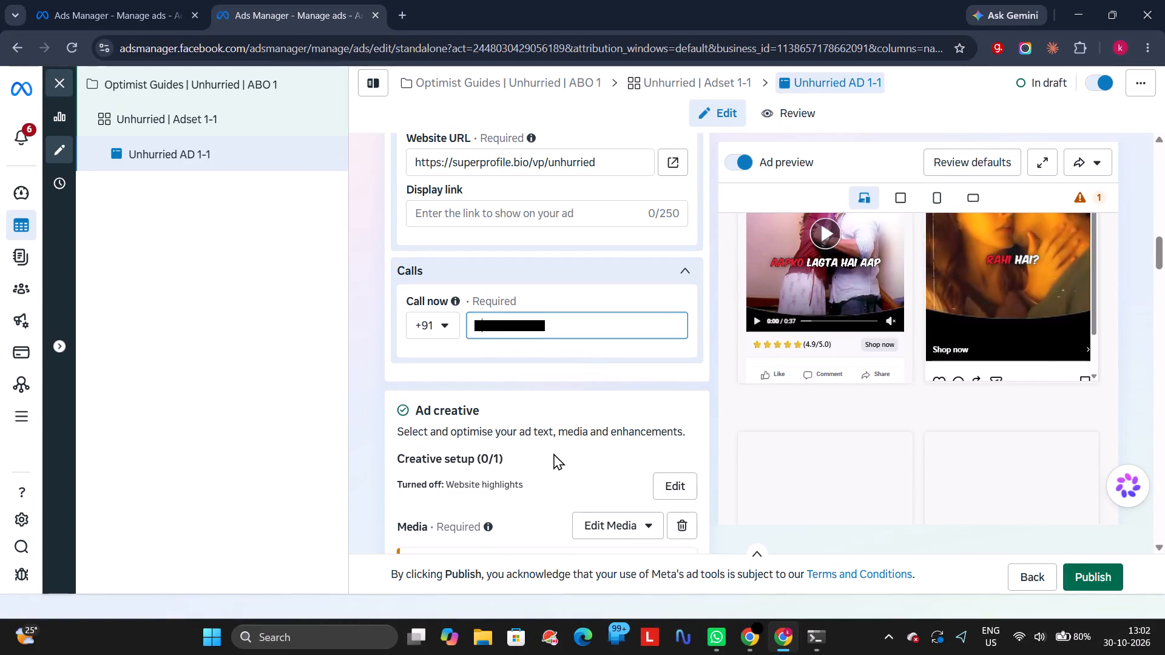
{"action": "key", "text": "BackSpace"}
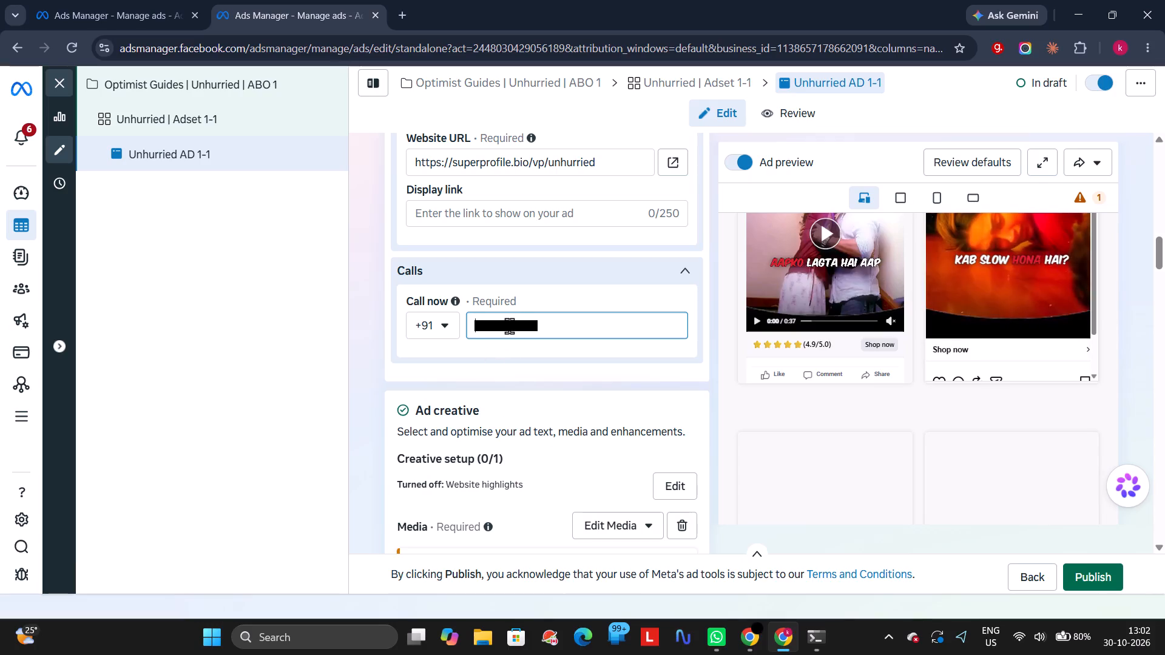
{"action": "left_click", "coordinate": [509, 326]}
{"action": "key", "text": "BackSpace"}
{"action": "left_click", "coordinate": [590, 371]}
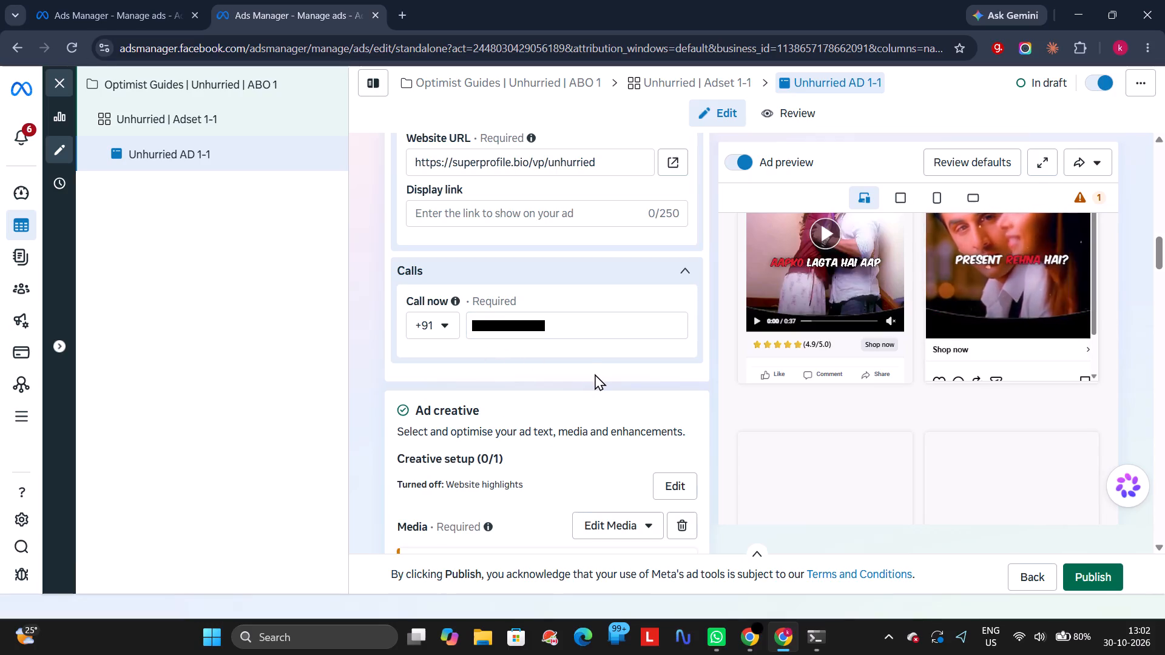
Review the creative settings, media audience and primary texts of Unhurried AD 1-1, ending at the ad set Unhurried | Adset 1-1.
{"action": "scroll", "coordinate": [655, 370], "scroll_direction": "down", "scroll_amount": 9}
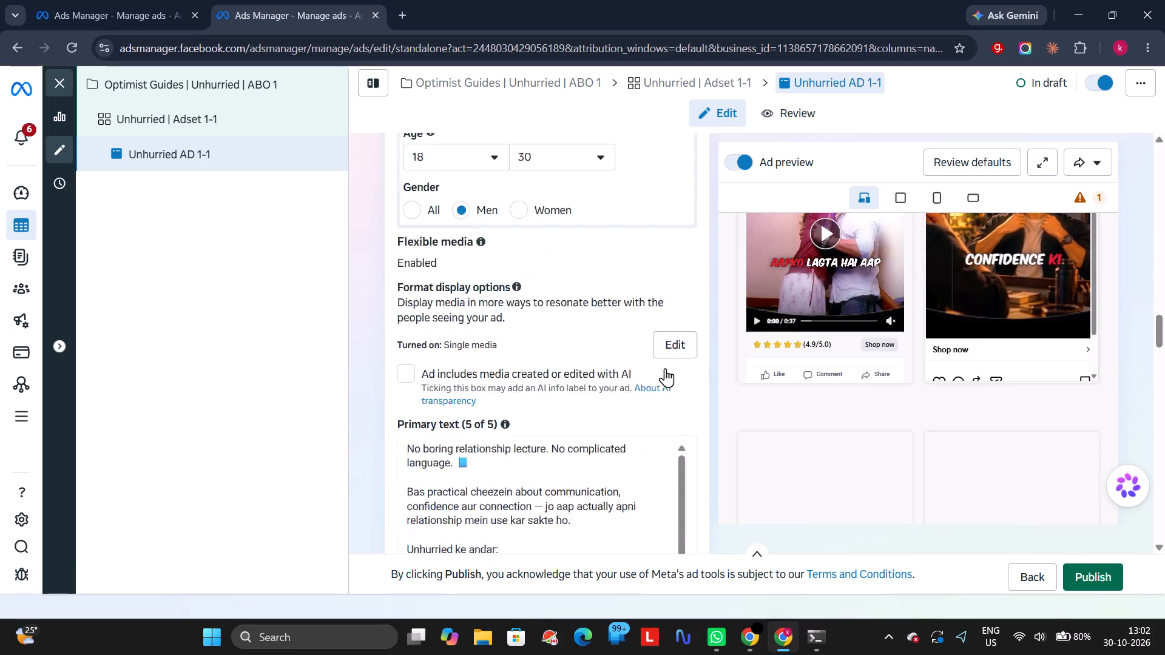
{"action": "scroll", "coordinate": [663, 368], "scroll_direction": "down", "scroll_amount": 14}
{"action": "scroll", "coordinate": [660, 370], "scroll_direction": "up", "scroll_amount": 7}
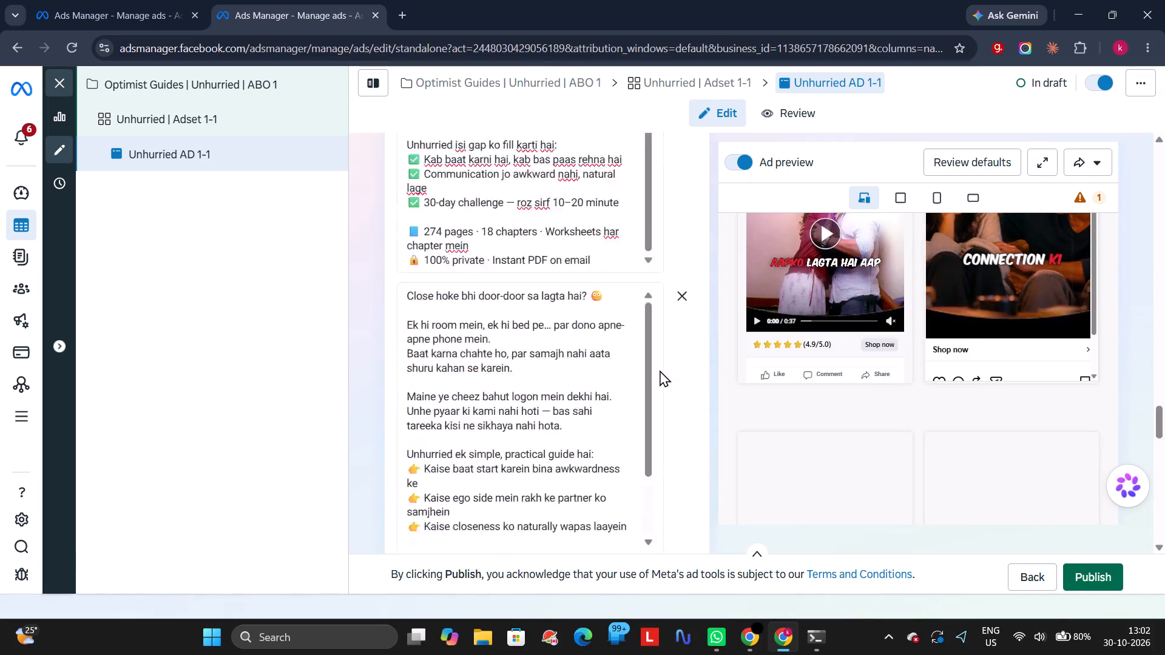
{"action": "scroll", "coordinate": [660, 370], "scroll_direction": "up", "scroll_amount": 5}
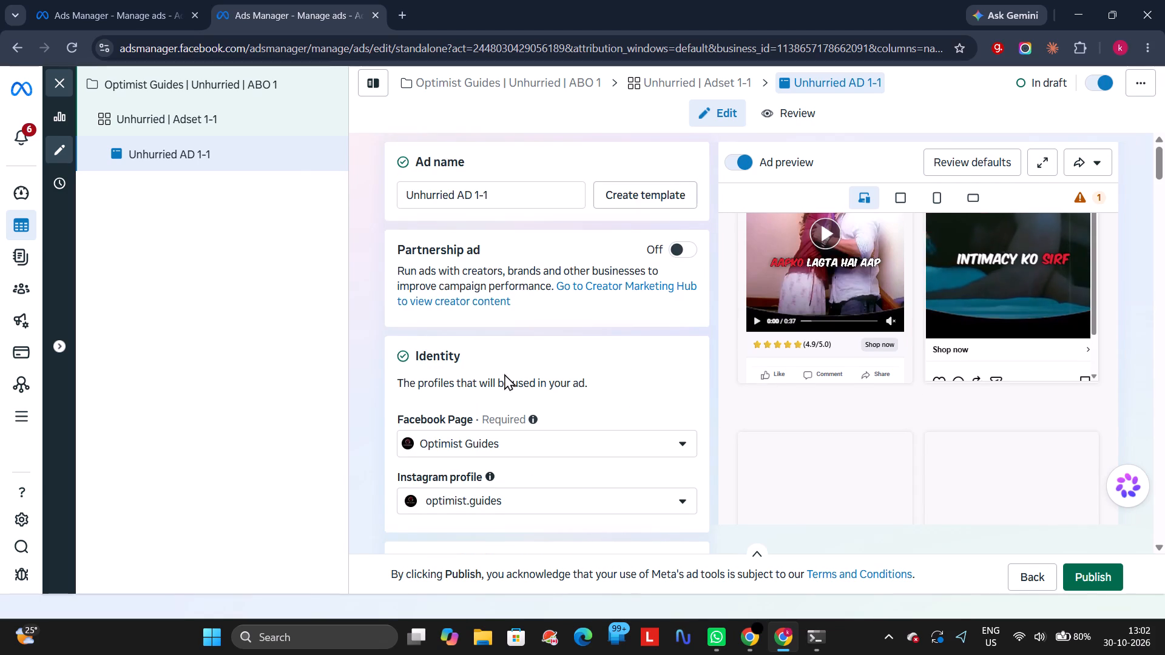
{"action": "left_click", "coordinate": [251, 125]}
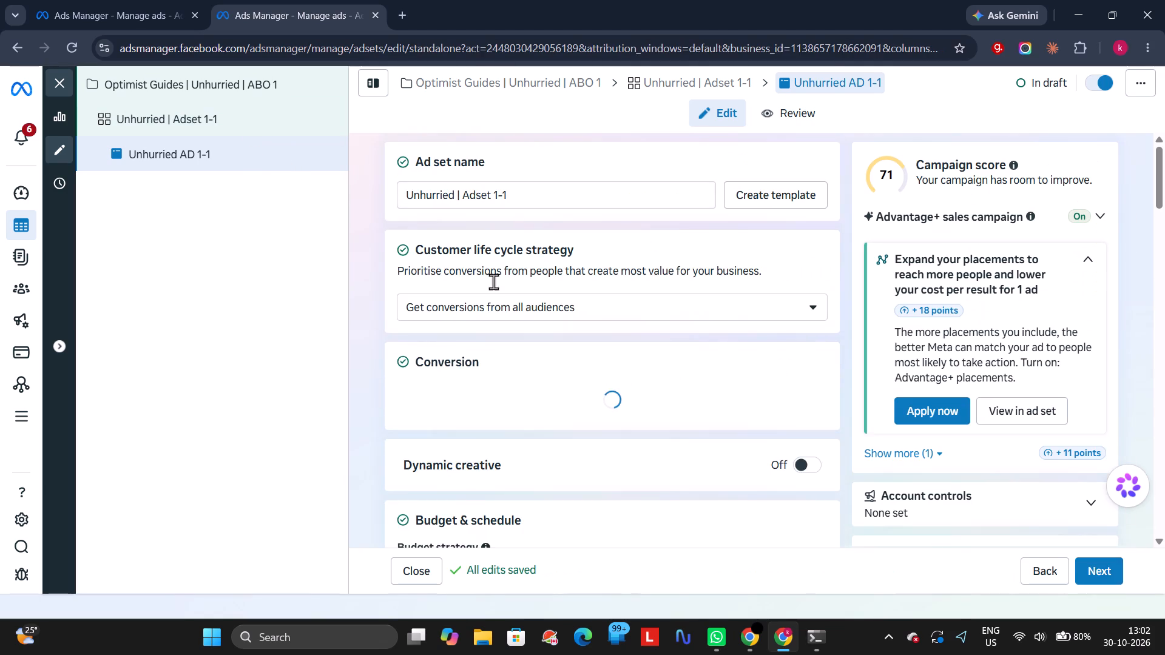
Review the audience, placement and brand safety settings of the ad set Unhurried | Adset 1-1.
{"action": "scroll", "coordinate": [425, 371], "scroll_direction": "down", "scroll_amount": 14}
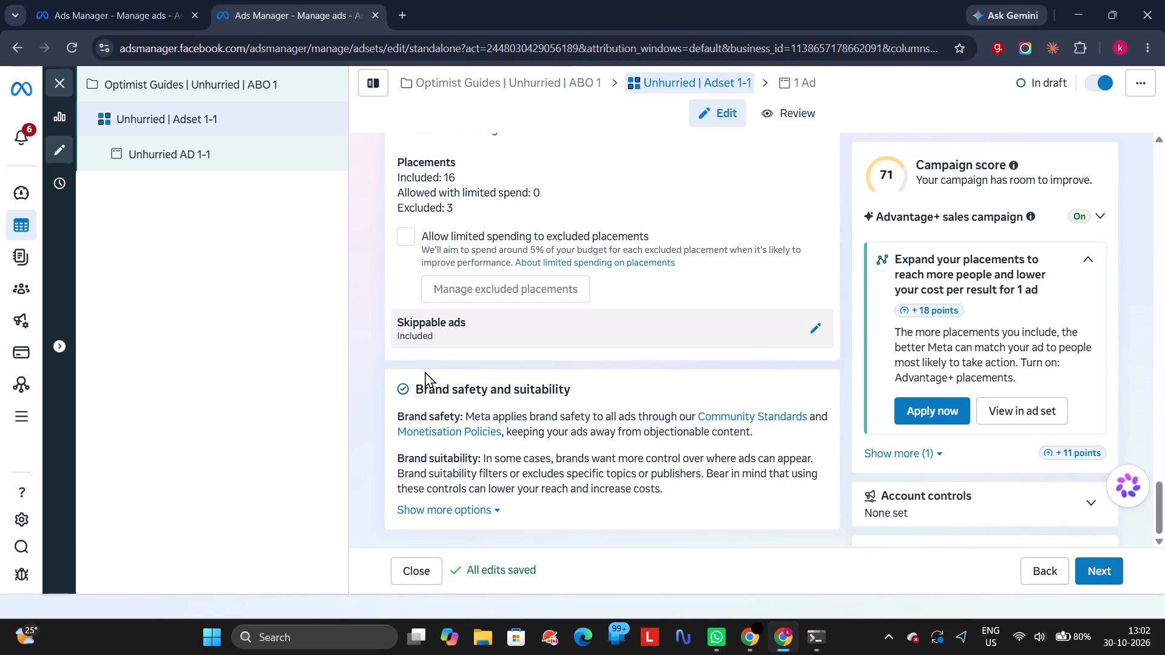
{"action": "scroll", "coordinate": [425, 371], "scroll_direction": "down", "scroll_amount": 7}
{"action": "scroll", "coordinate": [425, 371], "scroll_direction": "up", "scroll_amount": 11}
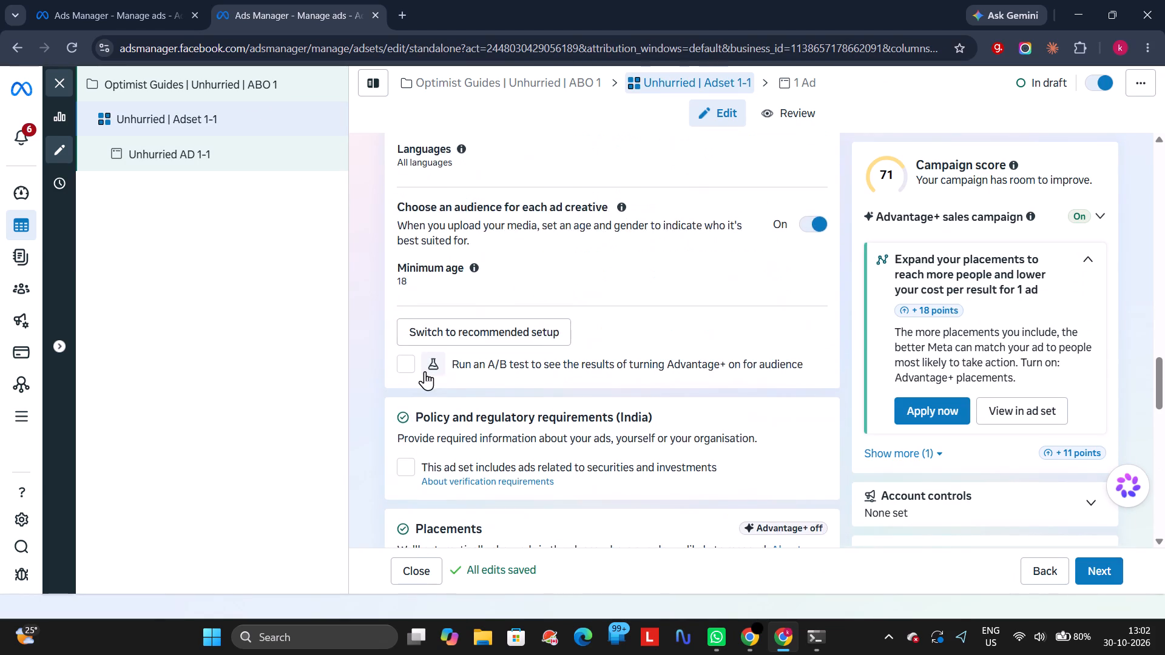
{"action": "scroll", "coordinate": [425, 371], "scroll_direction": "up", "scroll_amount": 8}
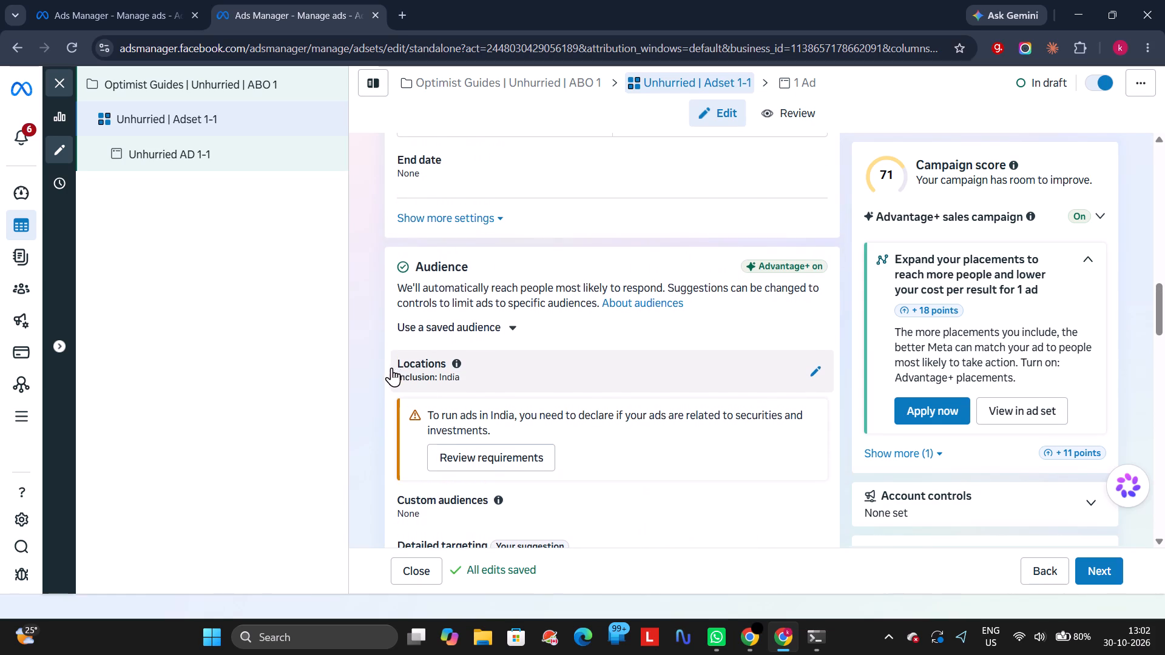
{"action": "scroll", "coordinate": [370, 384], "scroll_direction": "down", "scroll_amount": 3}
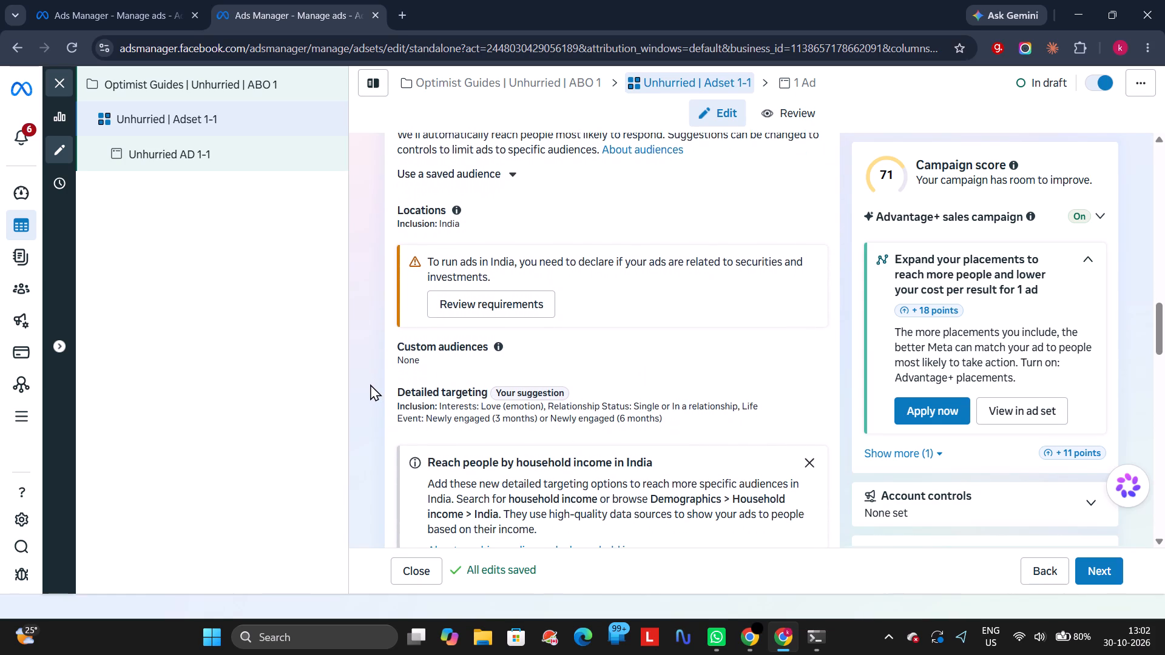
{"action": "scroll", "coordinate": [370, 384], "scroll_direction": "down", "scroll_amount": 3}
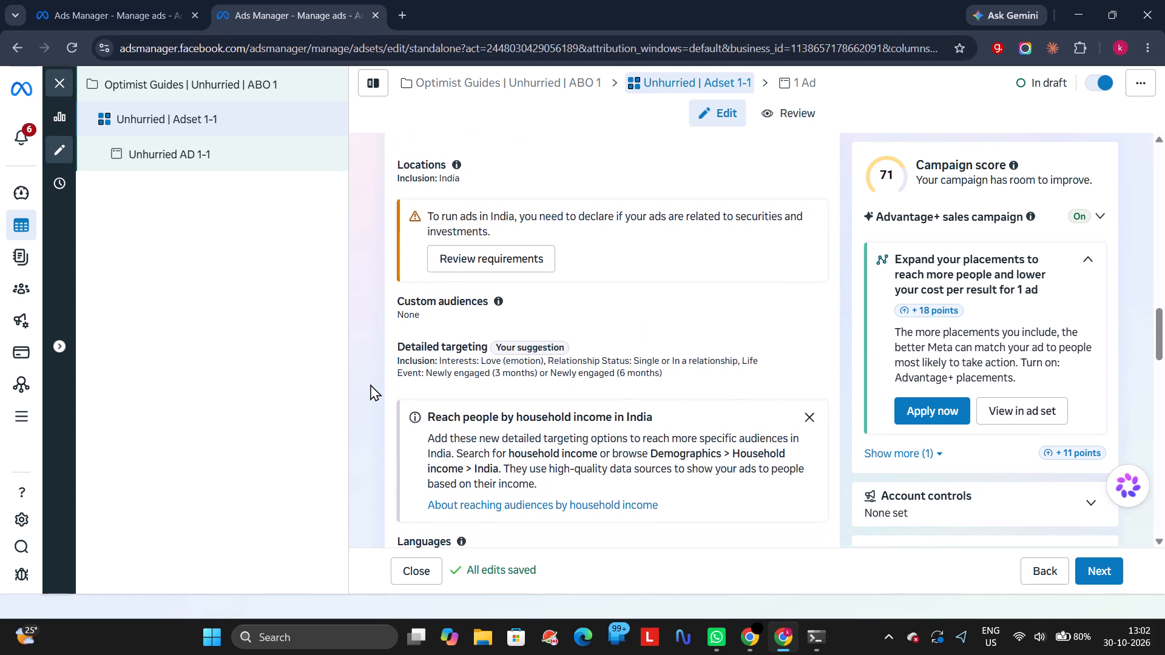
{"action": "scroll", "coordinate": [370, 384], "scroll_direction": "up", "scroll_amount": 12}
{"action": "scroll", "coordinate": [370, 384], "scroll_direction": "up", "scroll_amount": 10}
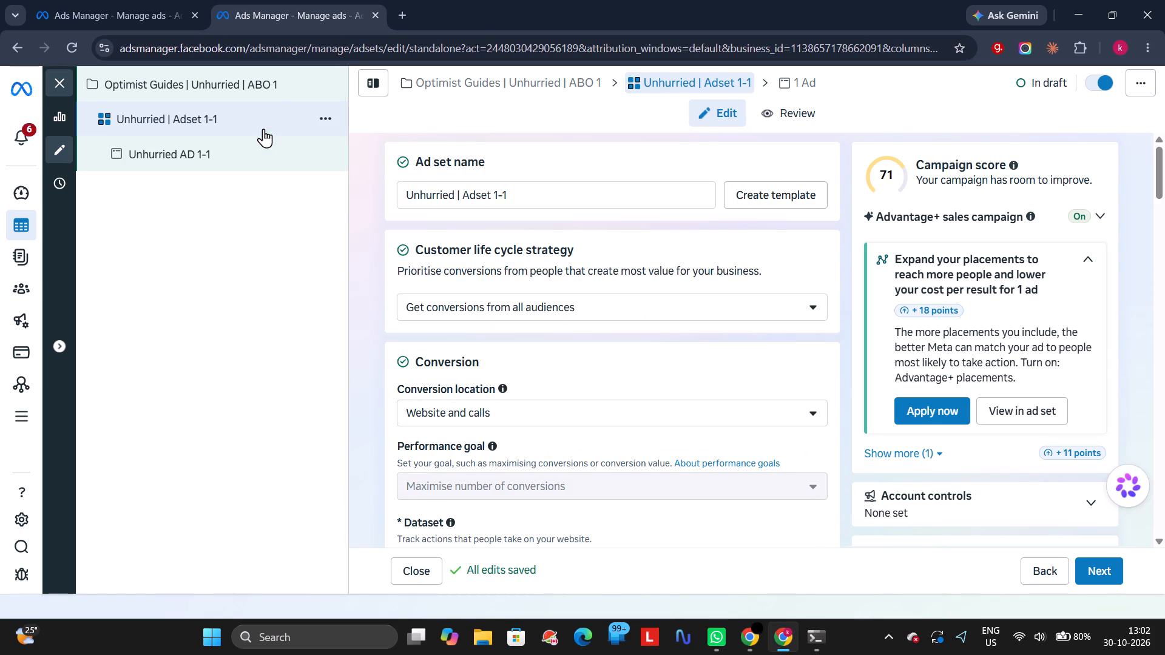
Advance from the campaign level through the ad set and ad, and publish Optimist Guides | Unhurried | ABO 1 with its ad set and ad.
{"action": "left_click", "coordinate": [263, 83]}
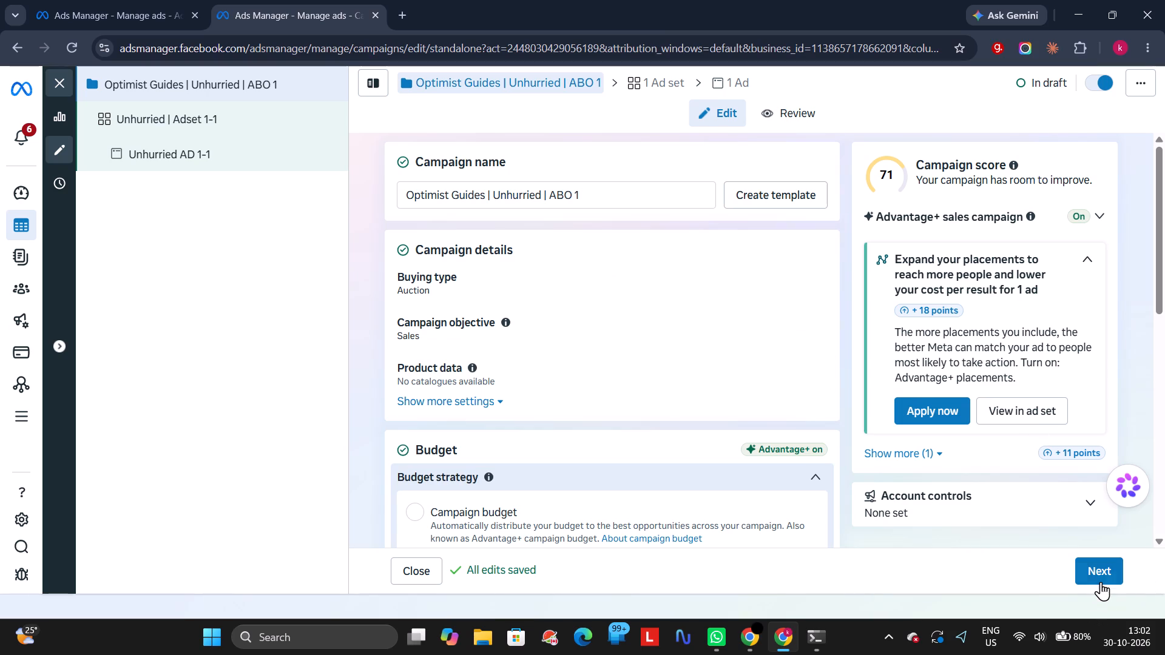
{"action": "left_click", "coordinate": [1101, 582]}
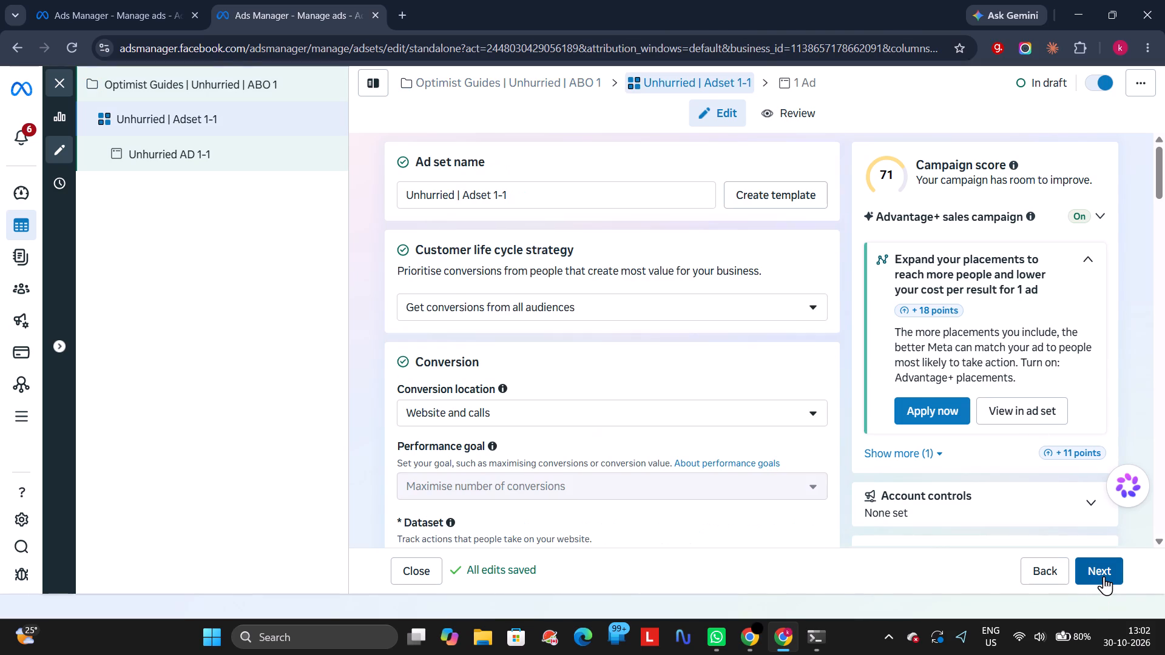
{"action": "left_click", "coordinate": [1104, 576]}
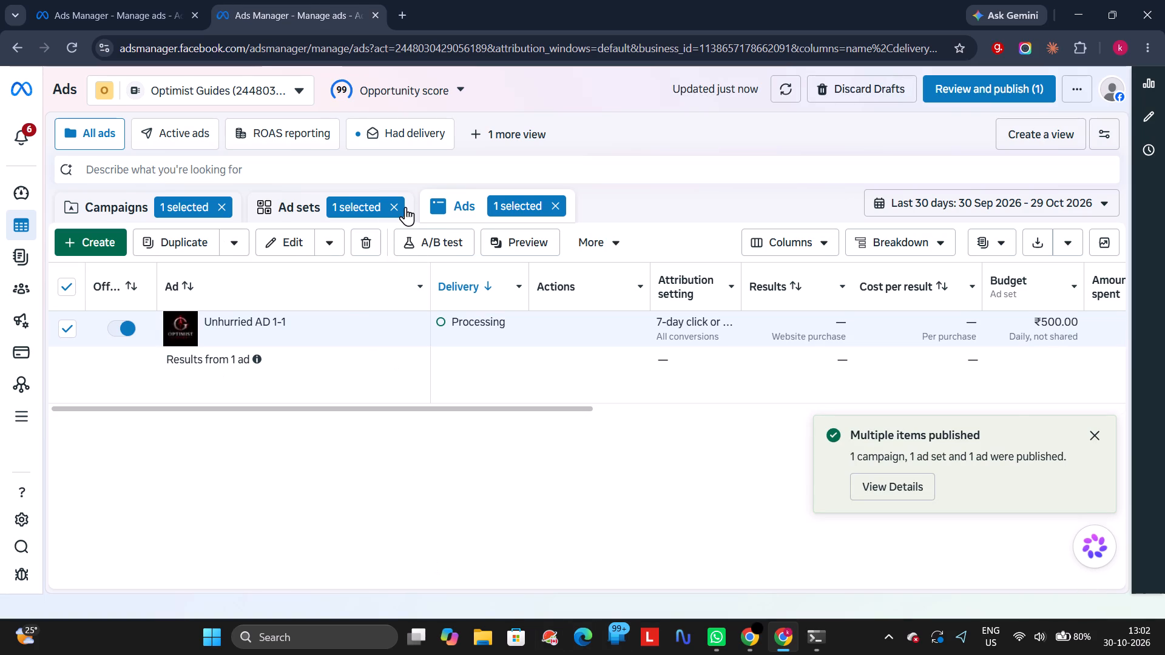
Clear the ad, ad set and campaign selections to list all campaigns in the account.
{"action": "left_click", "coordinate": [555, 210]}
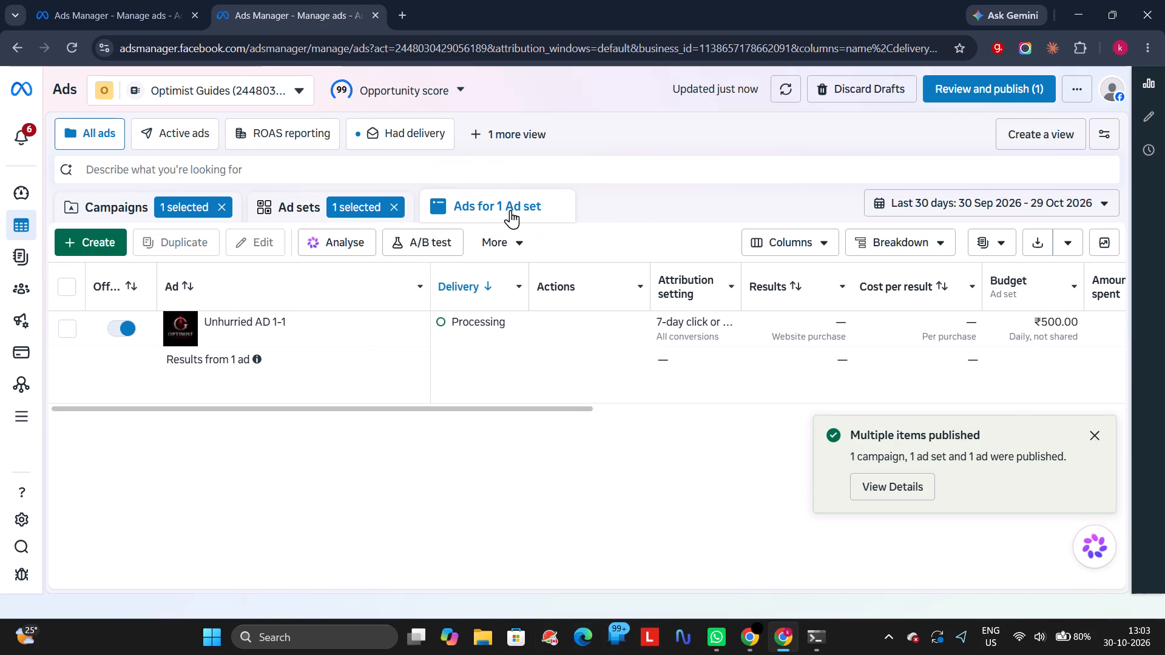
{"action": "left_click", "coordinate": [388, 217]}
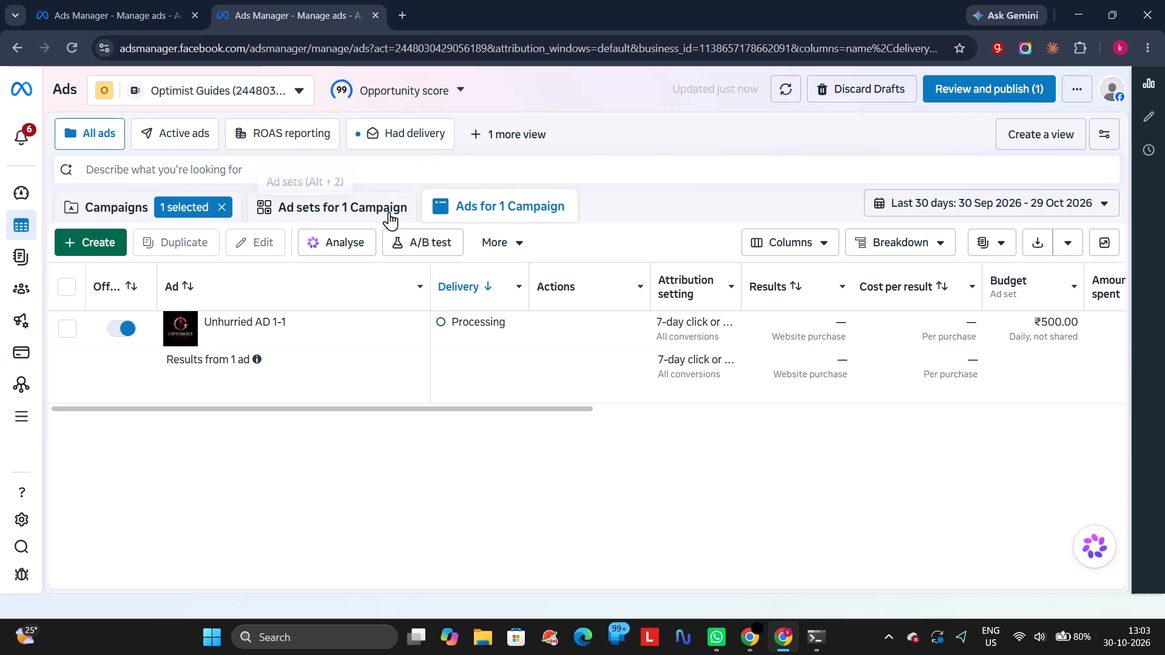
{"action": "left_click", "coordinate": [396, 203]}
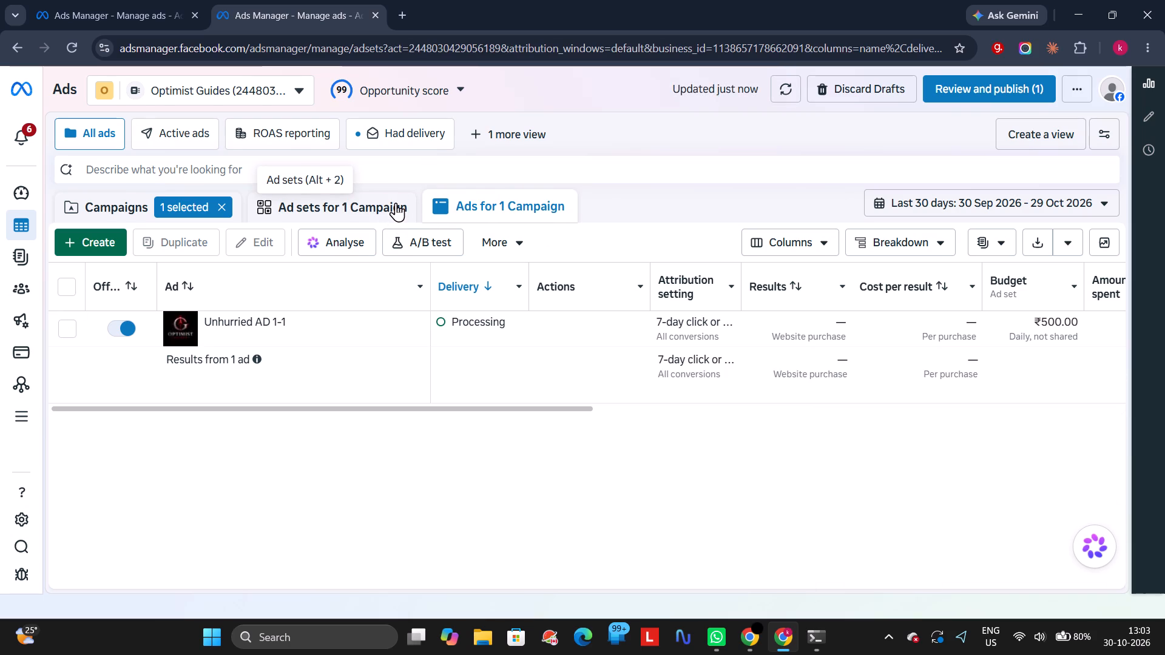
{"action": "left_click", "coordinate": [238, 207]}
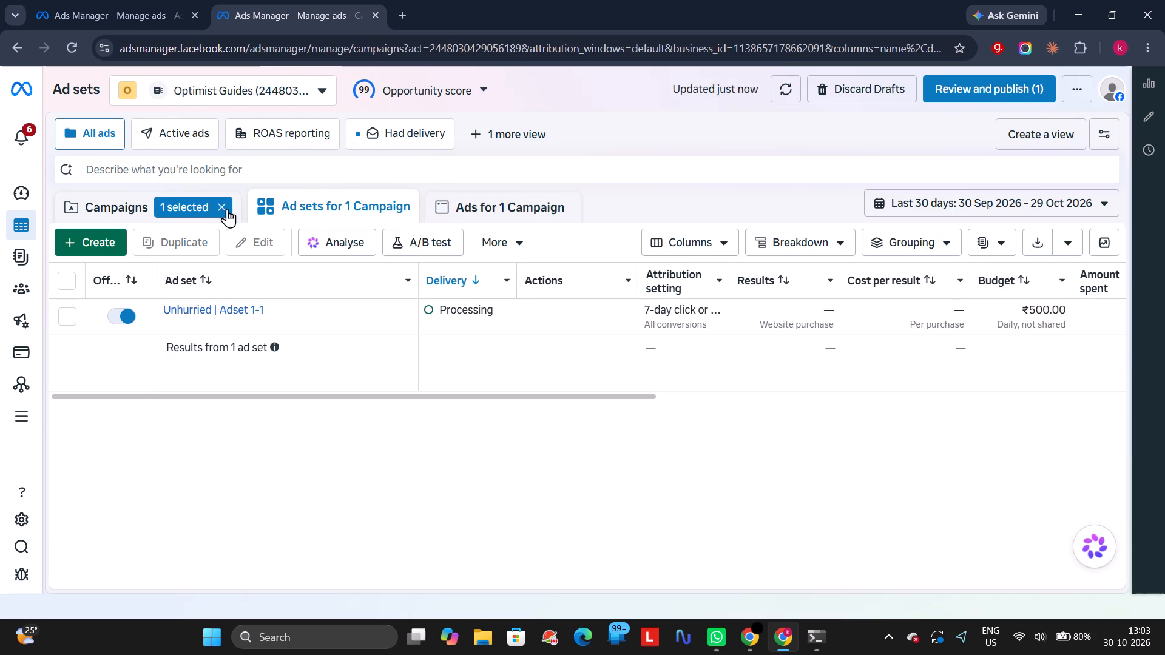
{"action": "left_click", "coordinate": [226, 209]}
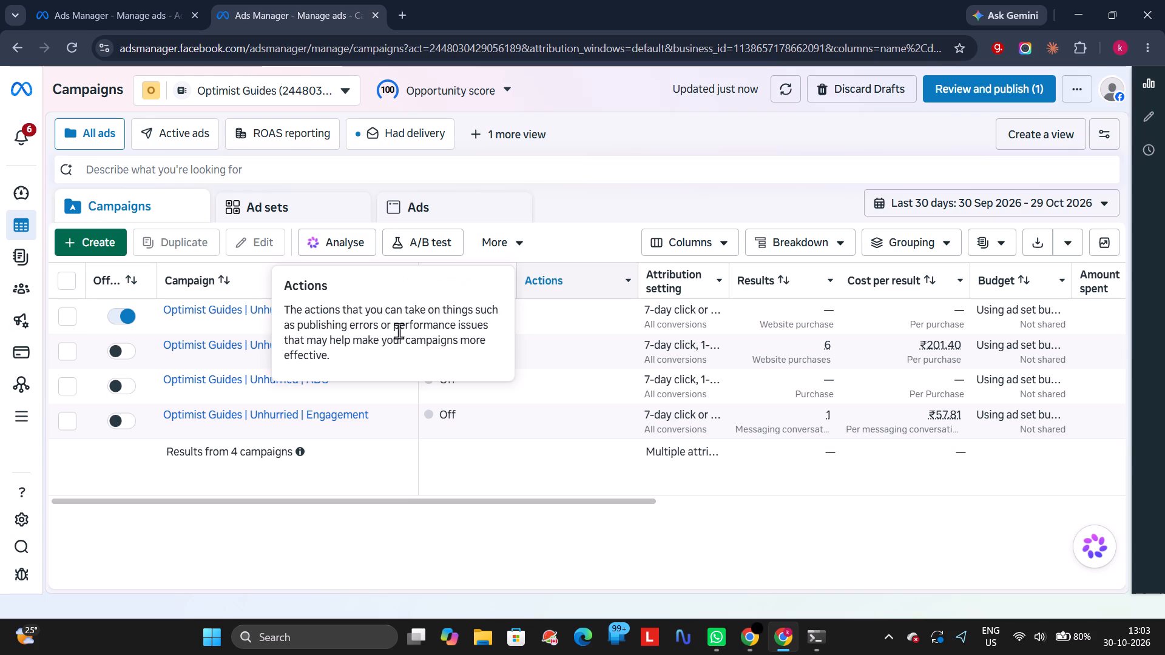
Check the ad set and ad inside the campaign Optimist Guides | Unhurried | ABO 1, then return to the unfiltered campaign list.
{"action": "left_click", "coordinate": [241, 305]}
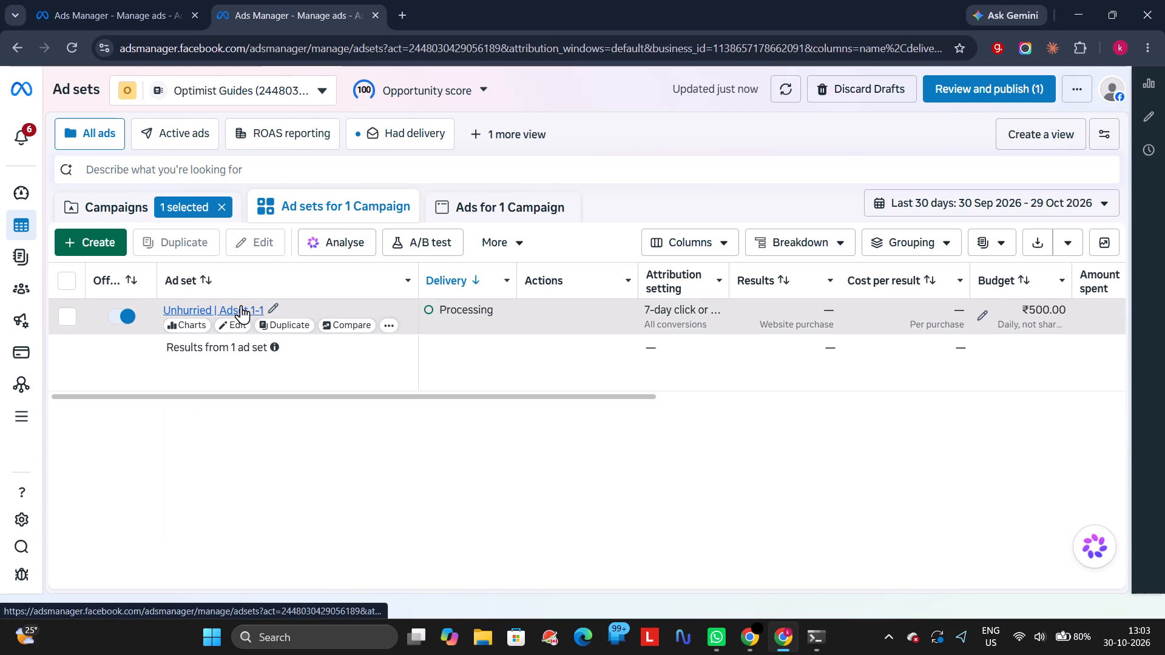
{"action": "left_click", "coordinate": [241, 305]}
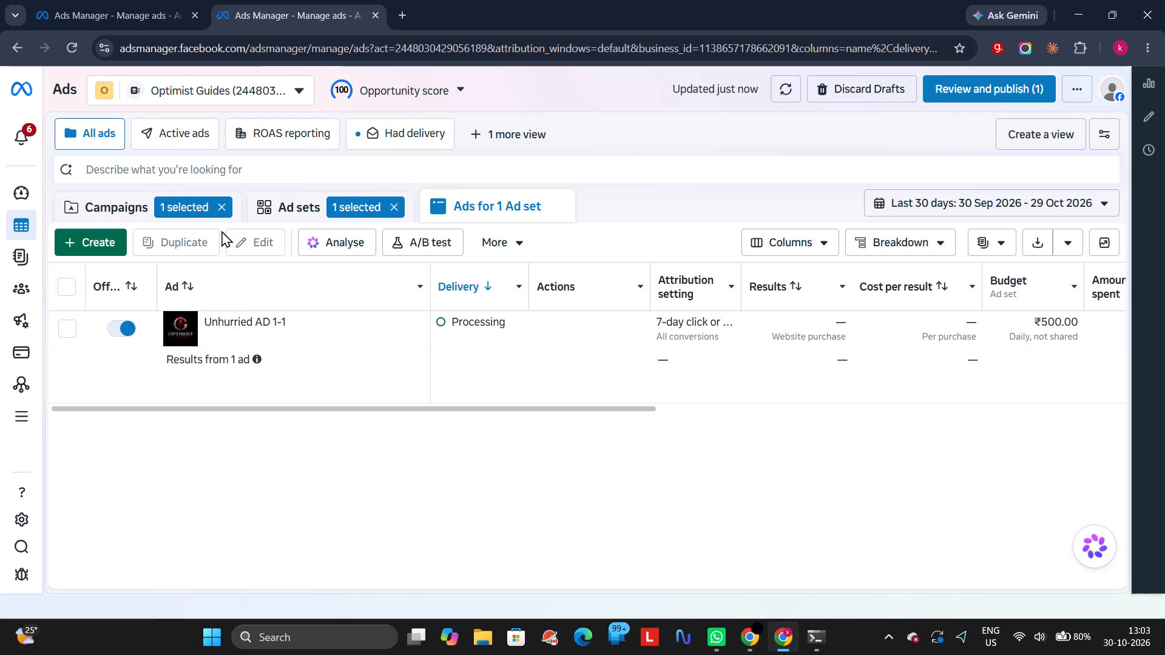
{"action": "left_click", "coordinate": [221, 213]}
{"action": "left_click", "coordinate": [363, 199]}
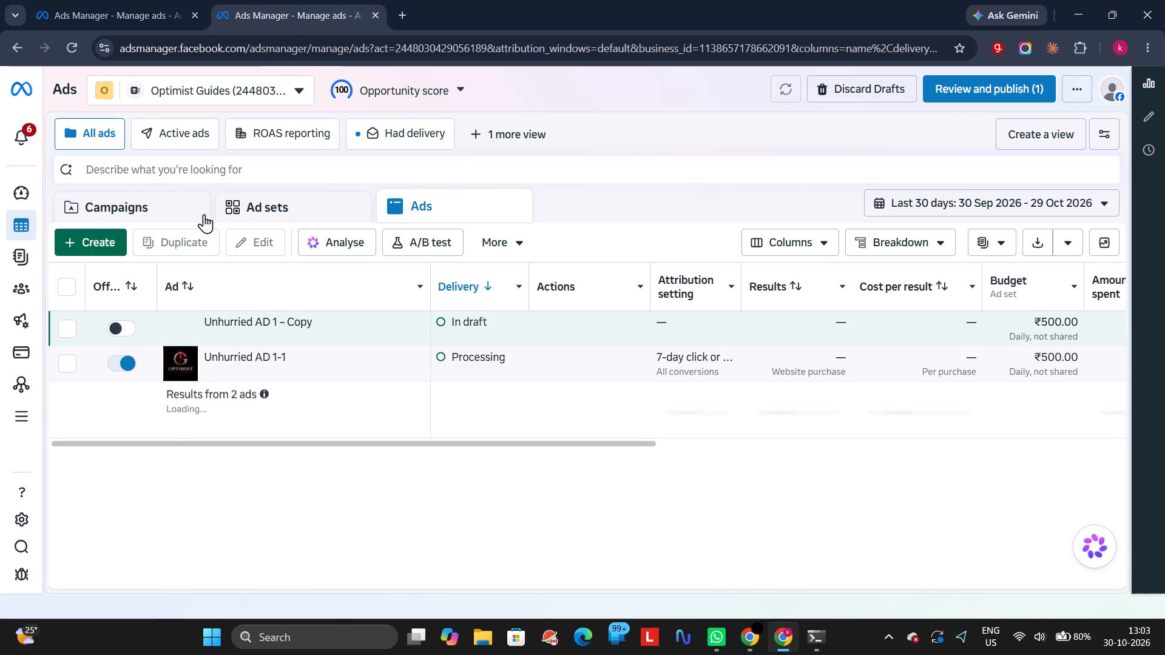
{"action": "left_click", "coordinate": [204, 214]}
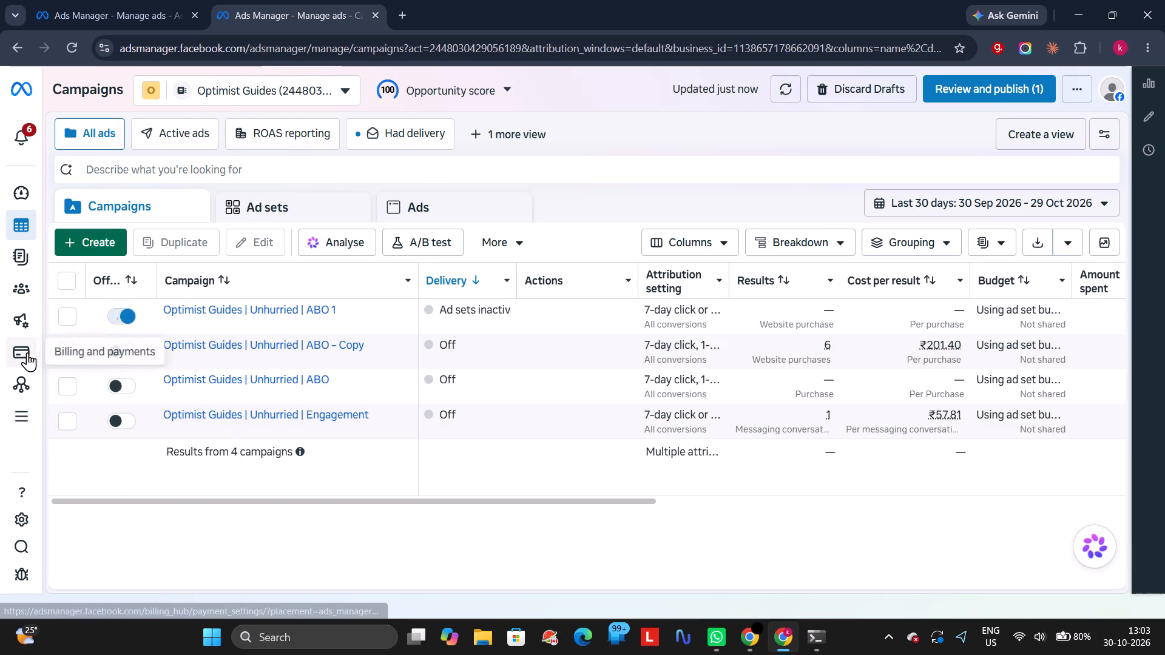
Open Billing and payments for the Optimist Guides ad account.
{"action": "left_click", "coordinate": [27, 352]}
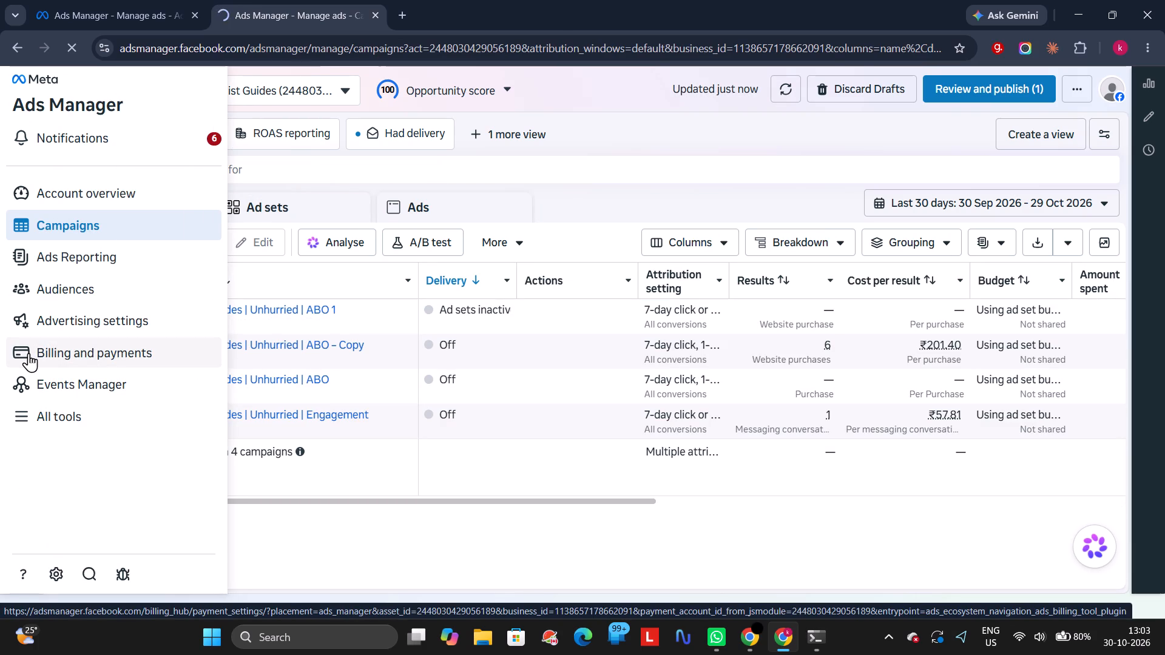
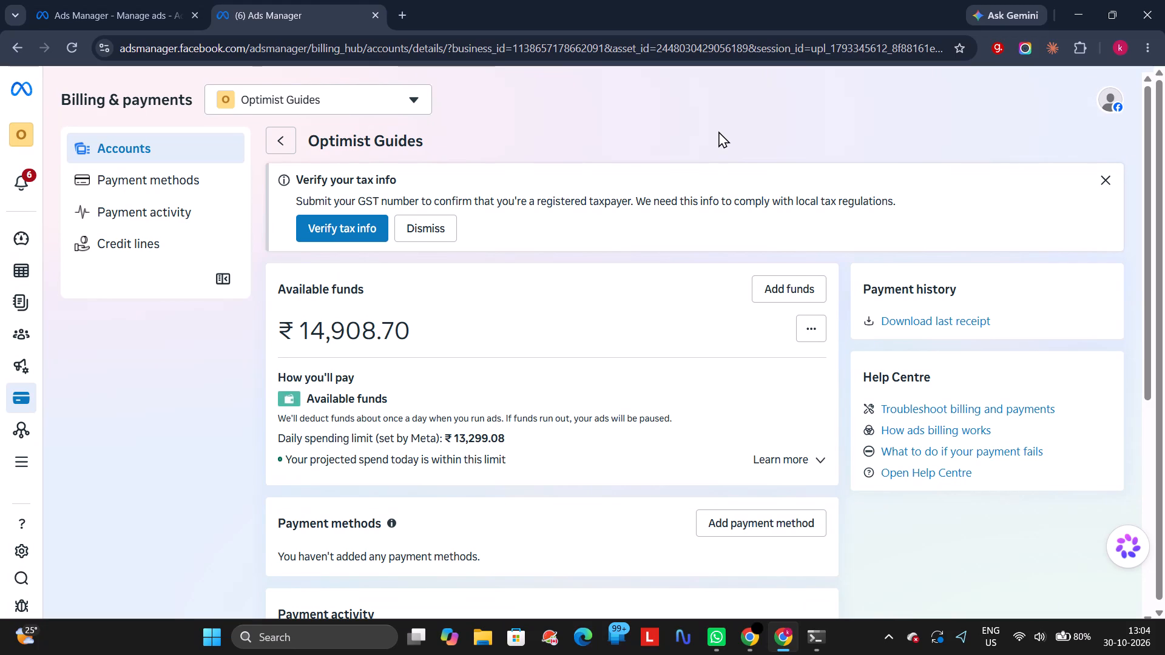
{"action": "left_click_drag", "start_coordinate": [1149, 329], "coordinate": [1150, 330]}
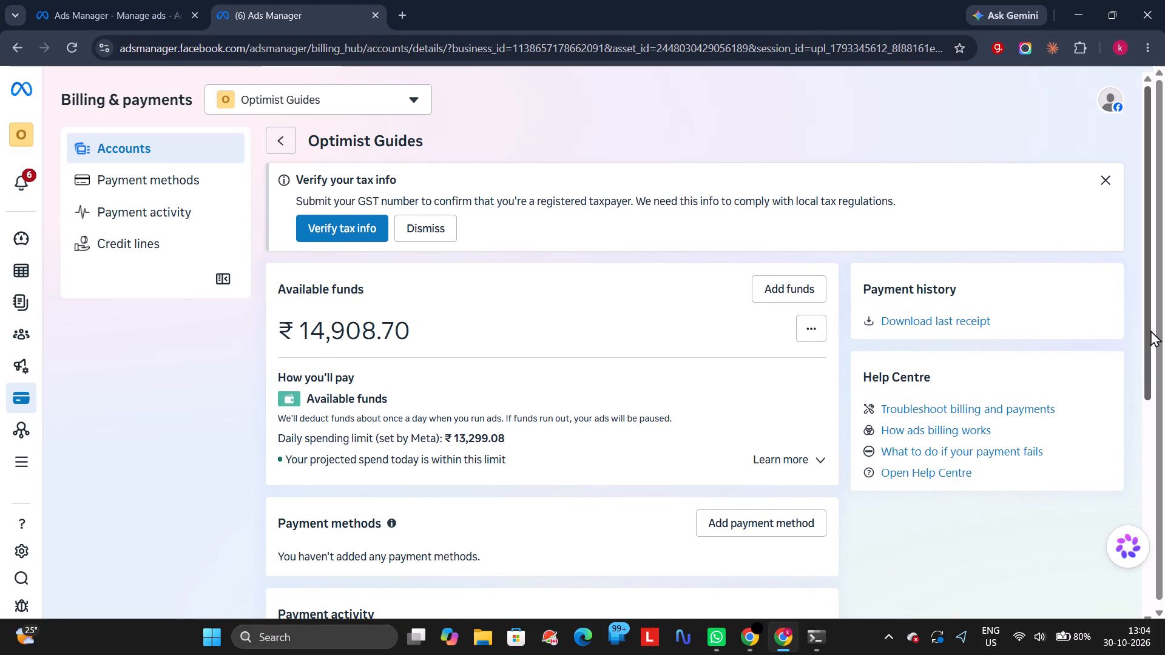
Review the available funds, payment methods, payment activity and business info of the Optimist Guides ad account.
{"action": "left_click_drag", "start_coordinate": [1150, 330], "coordinate": [1050, 225]}
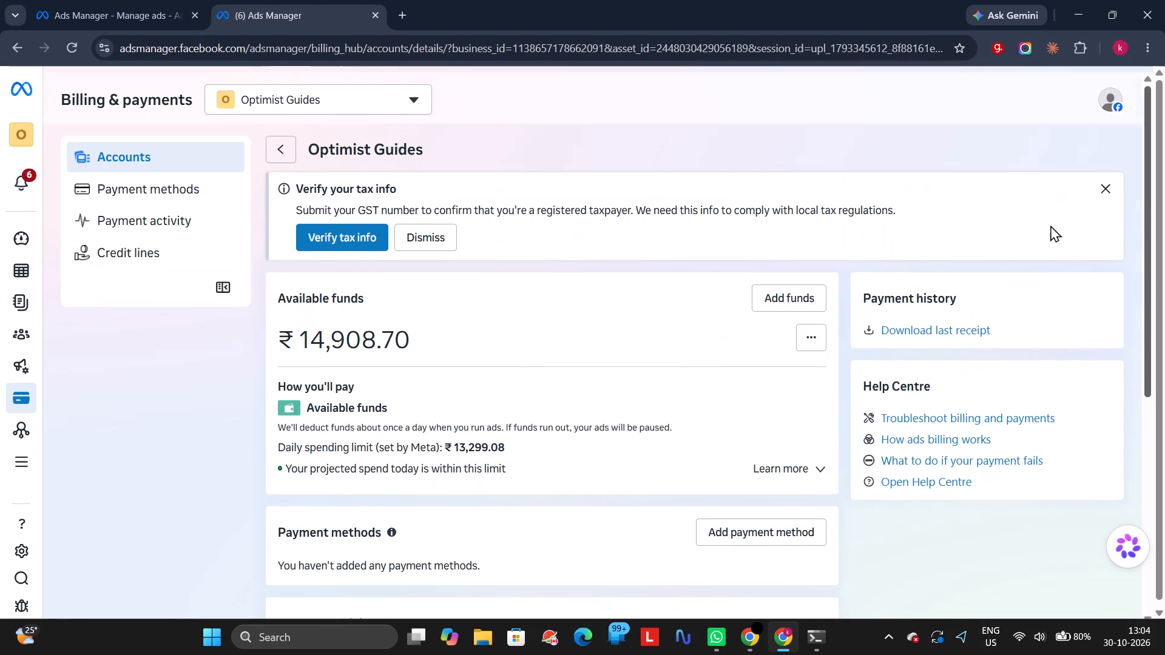
{"action": "left_click_drag", "start_coordinate": [1050, 225], "coordinate": [1033, 182]}
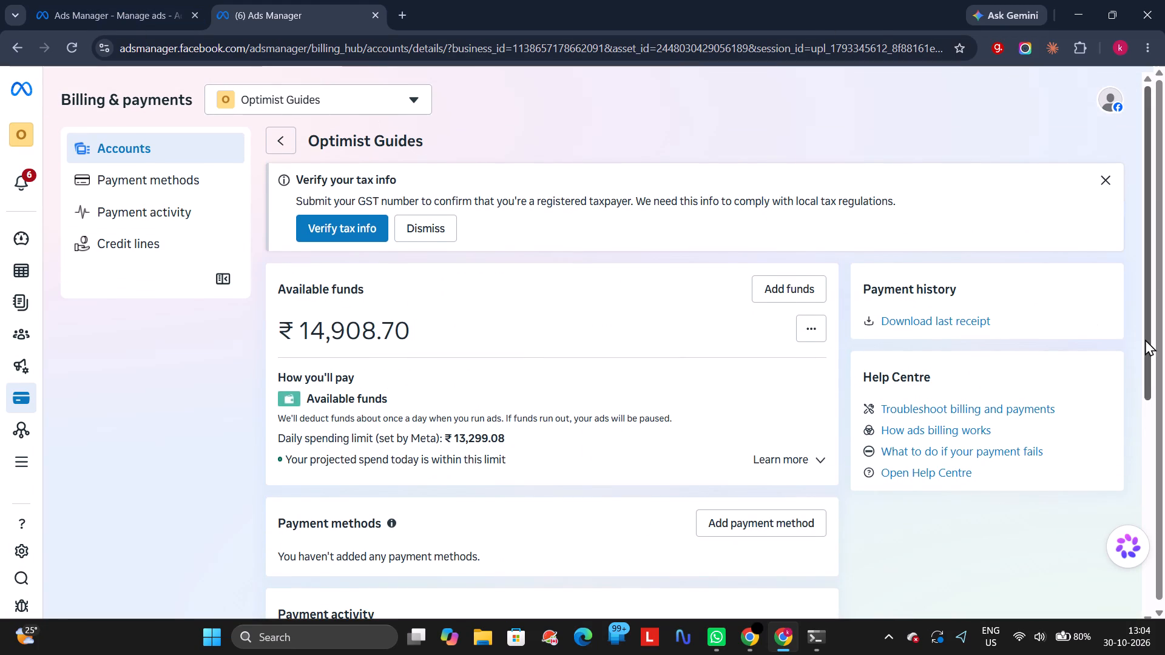
{"action": "left_click_drag", "start_coordinate": [1146, 341], "coordinate": [1121, 647]}
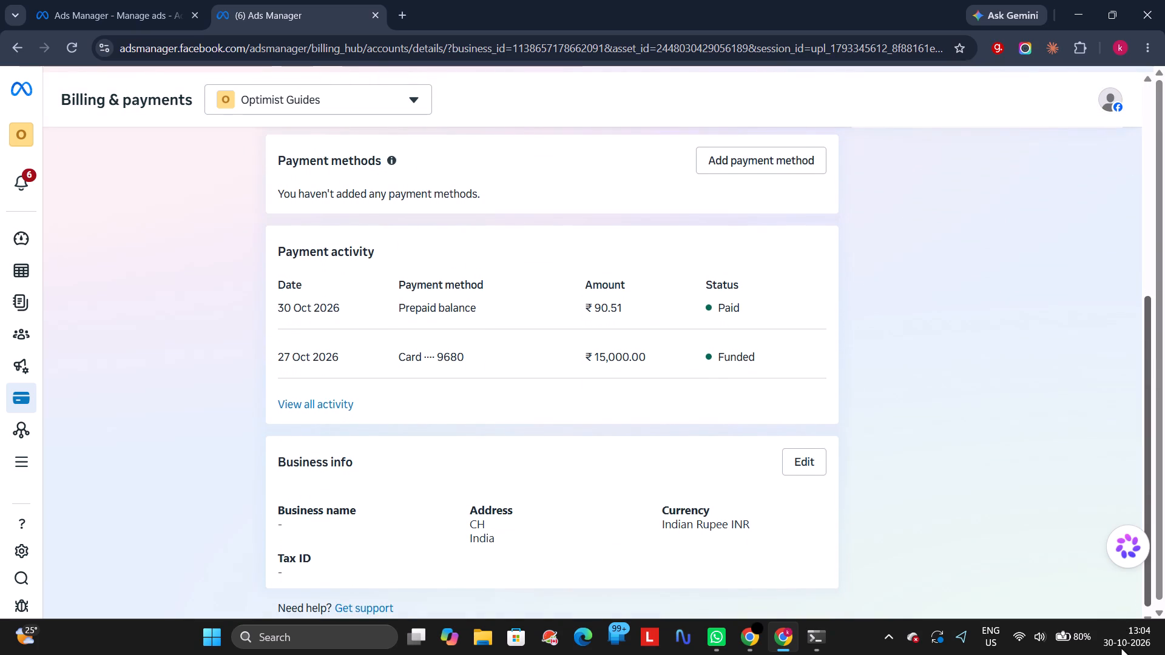
{"action": "left_click_drag", "start_coordinate": [1121, 647], "coordinate": [1044, 219]}
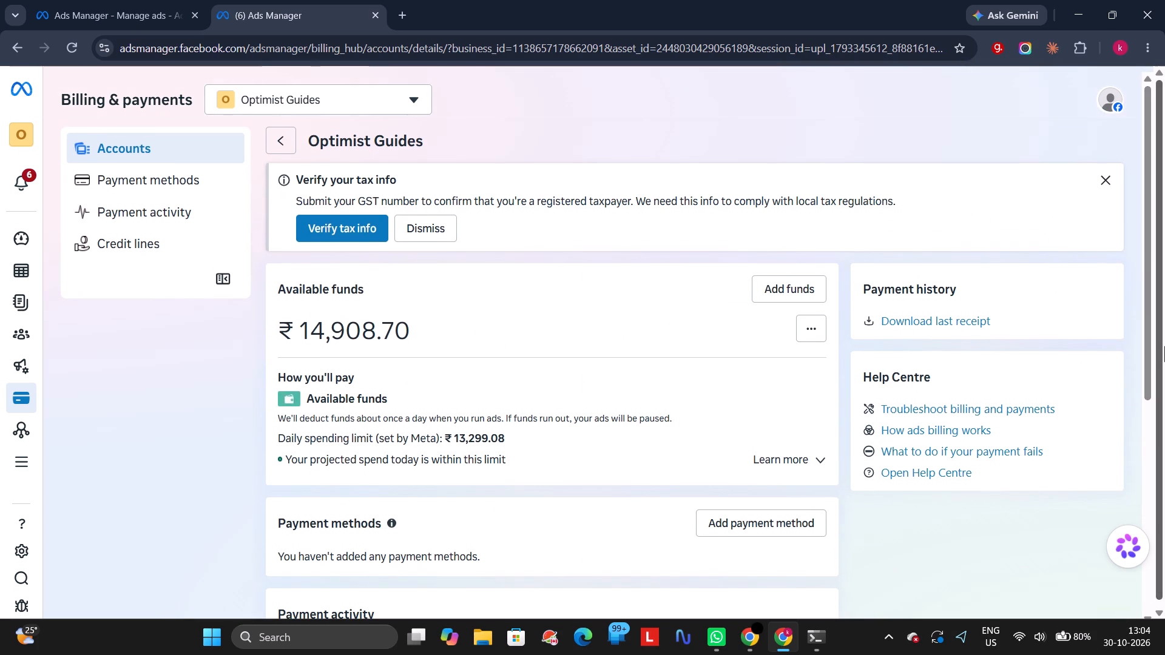
Return to the draft of Unhurried AD 1 under Unhurried | Adset 1 – Copy, close its editor and clear the ad selection.
{"action": "left_click", "coordinate": [114, 0]}
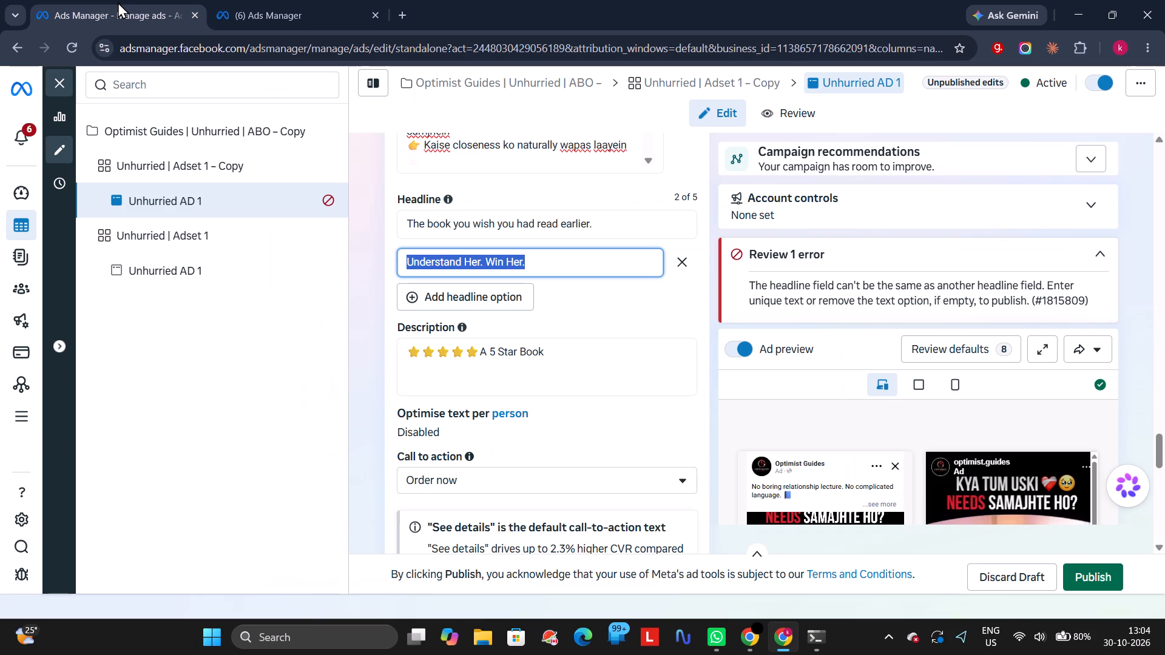
{"action": "left_click", "coordinate": [390, 216]}
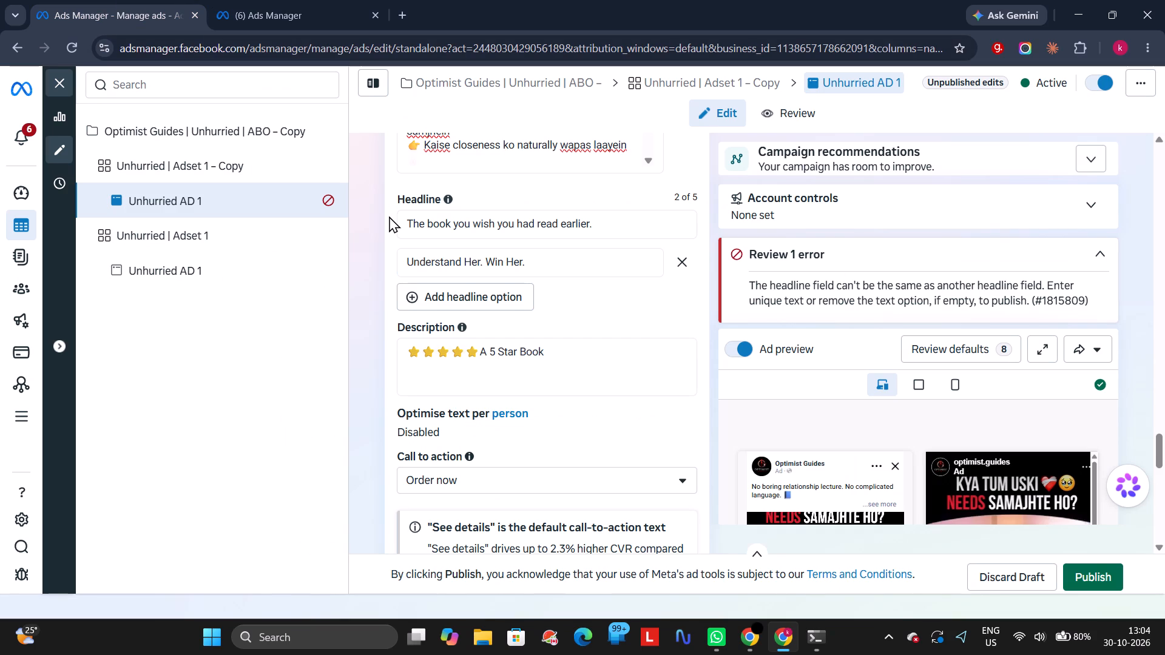
{"action": "left_click", "coordinate": [68, 91]}
{"action": "left_click", "coordinate": [63, 90]}
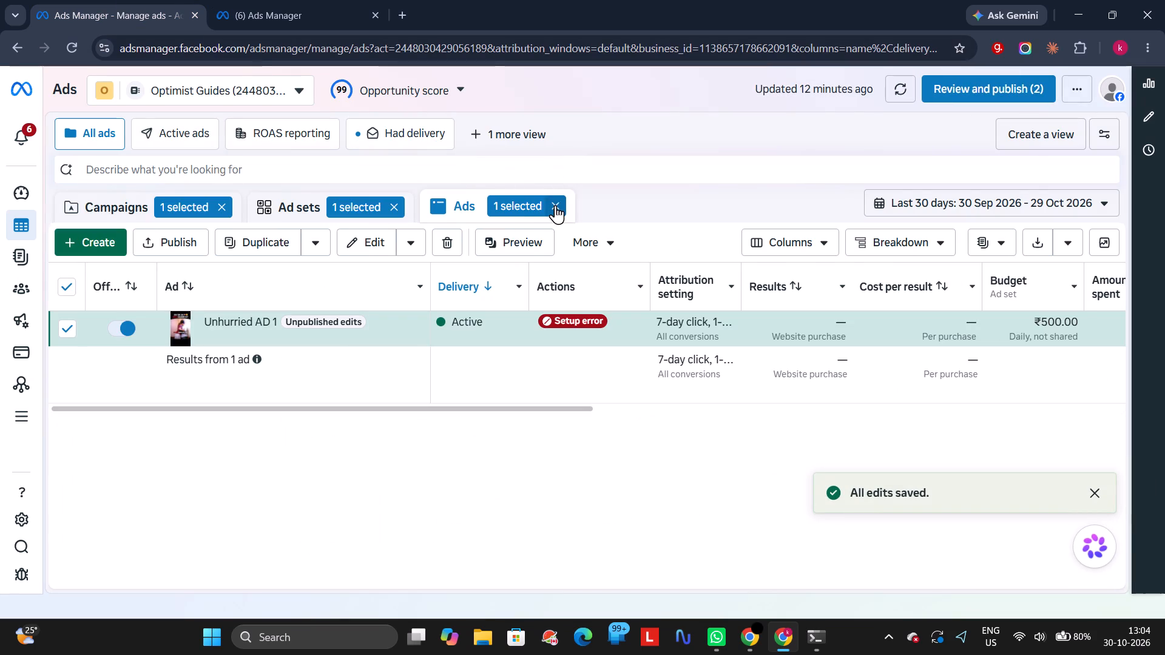
{"action": "left_click", "coordinate": [555, 205]}
Close both Ads Manager browser tabs, the ads list and the billing page.
{"action": "left_click", "coordinate": [193, 13]}
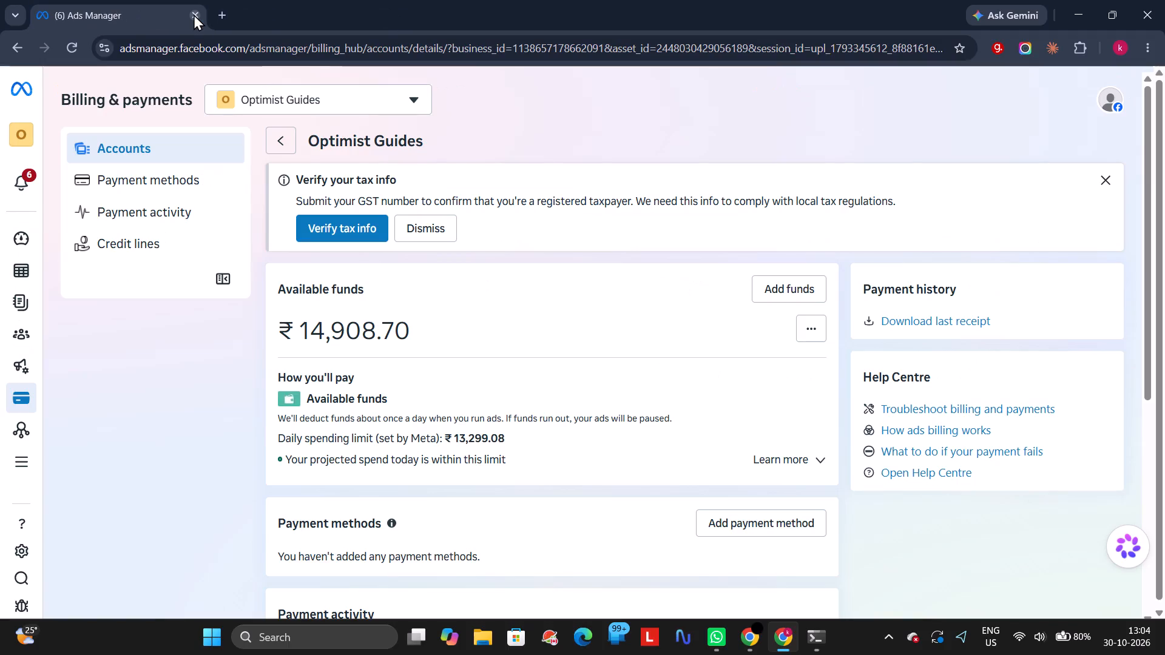
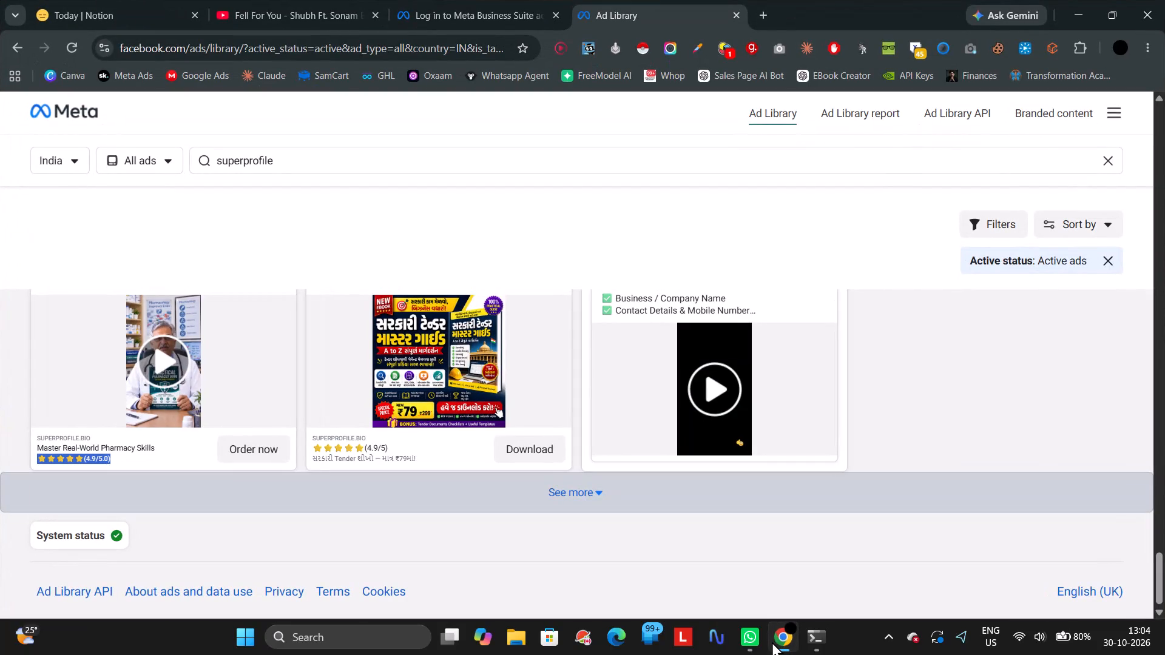
Load more active superprofile ads for India in the Meta Ad Library and look back through the results.
{"action": "left_click", "coordinate": [569, 506]}
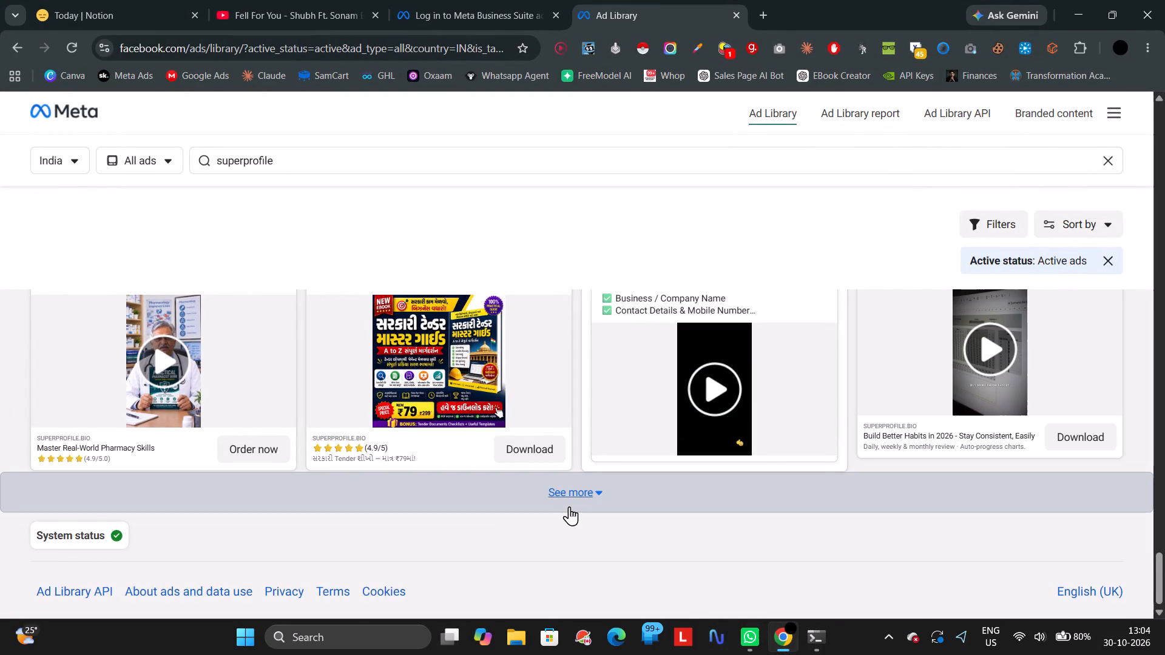
{"action": "left_click_drag", "start_coordinate": [1164, 573], "coordinate": [1160, 289]}
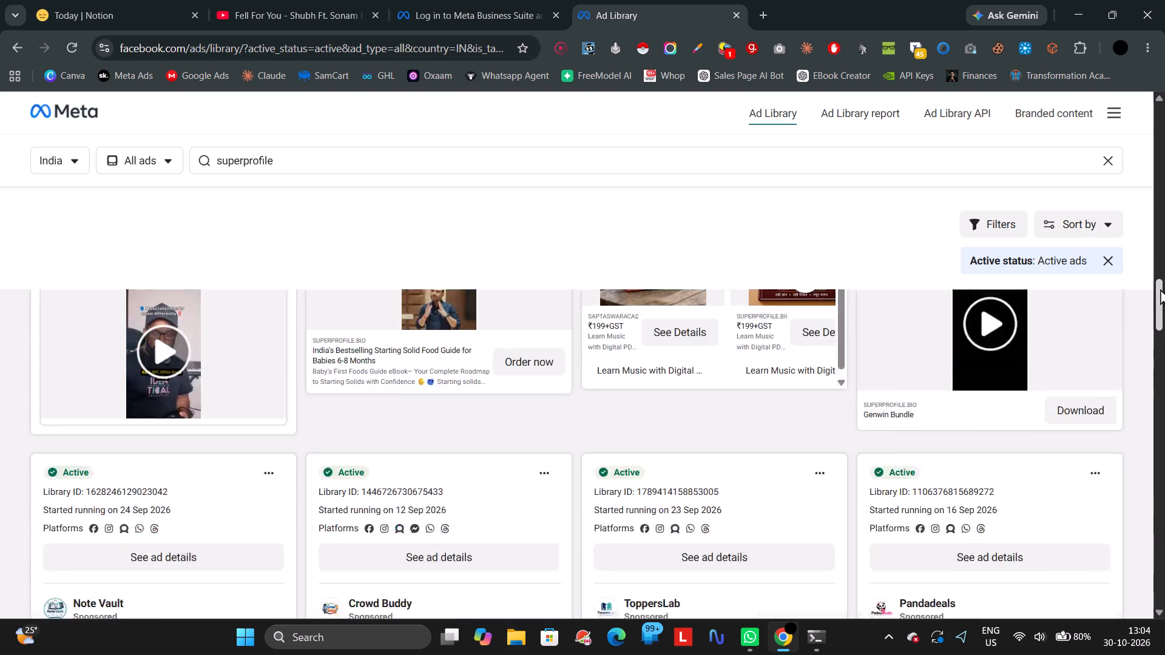
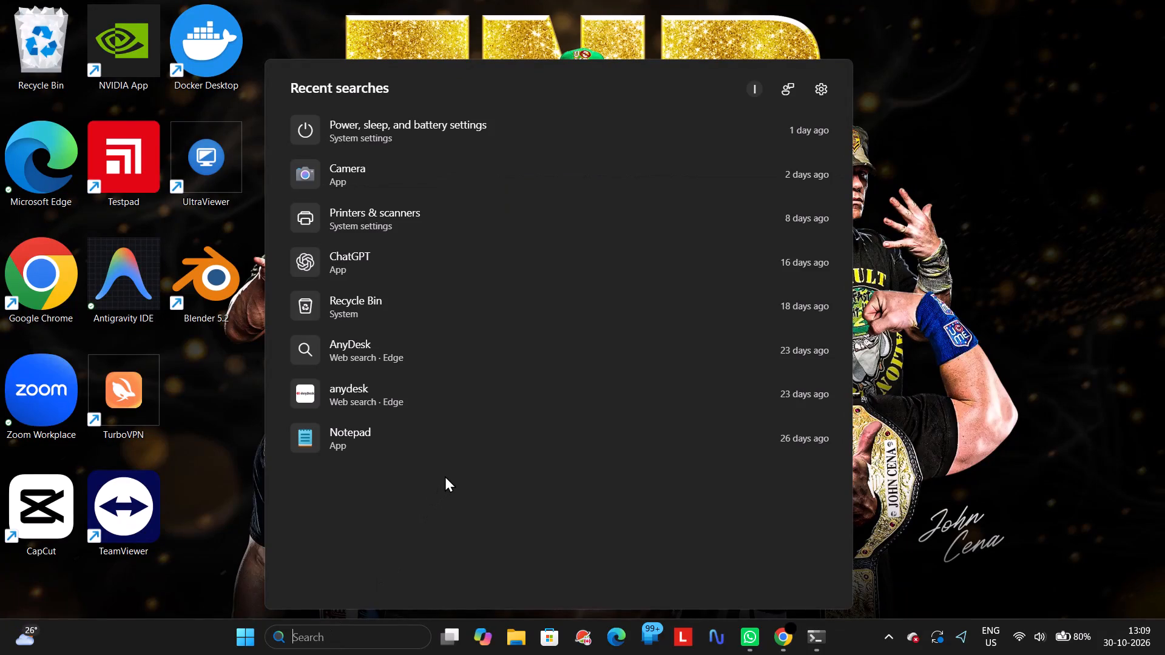
Search the computer for the Kuro app.
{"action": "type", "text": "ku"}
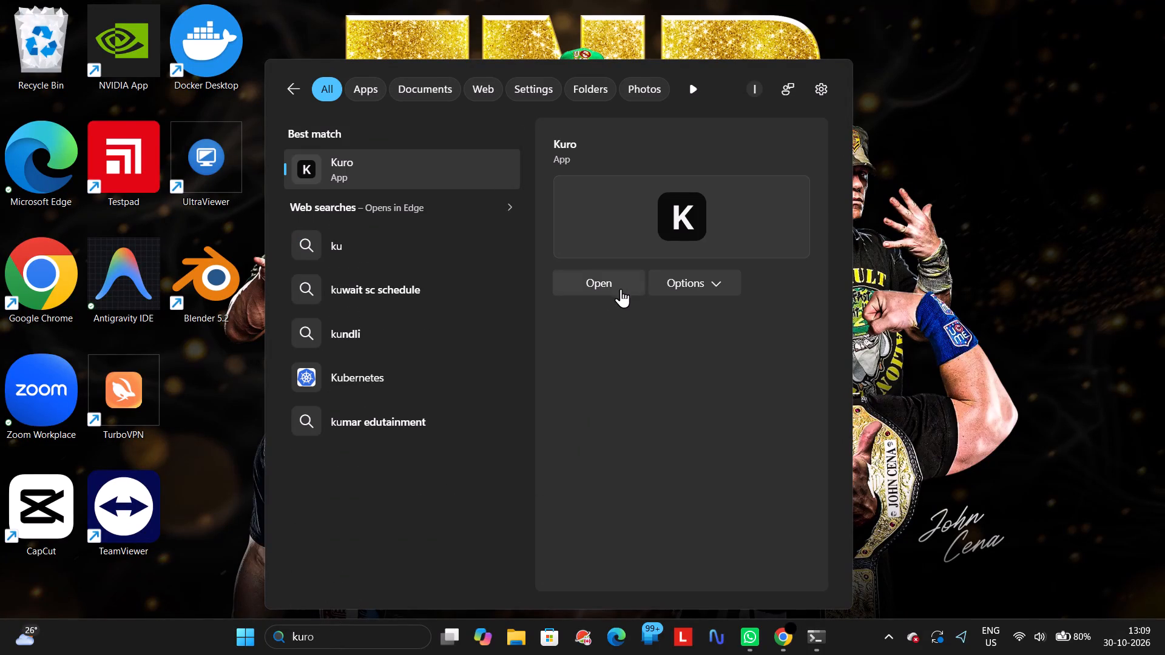
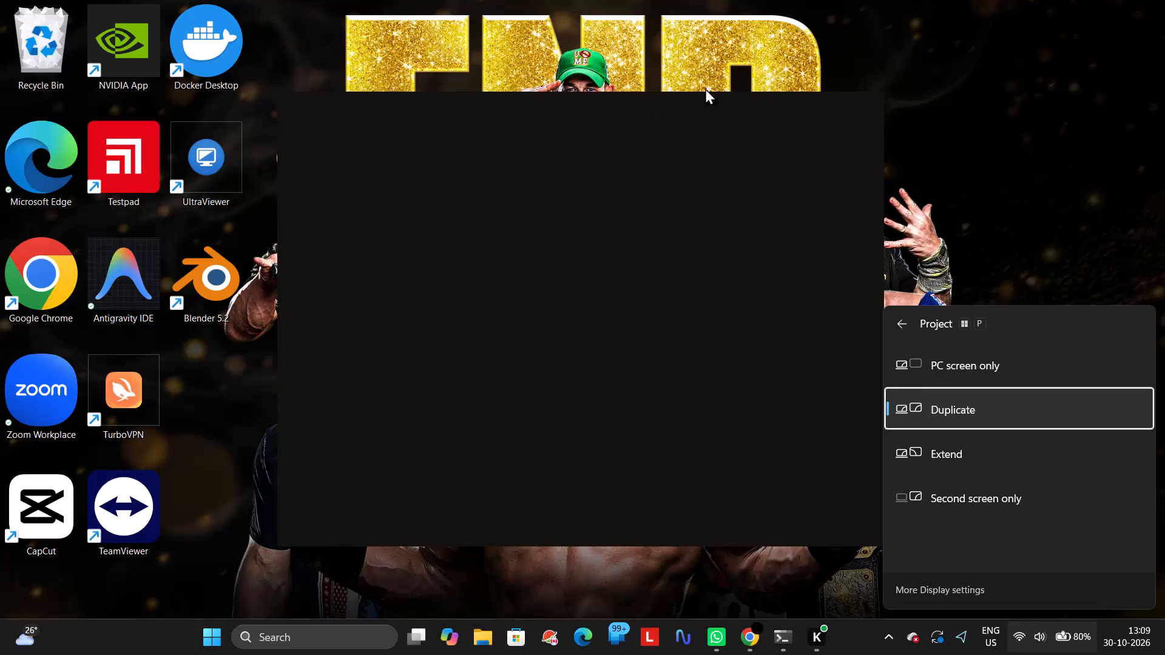
Dismiss the Project display options without choosing another projection mode.
{"action": "left_click", "coordinate": [924, 19]}
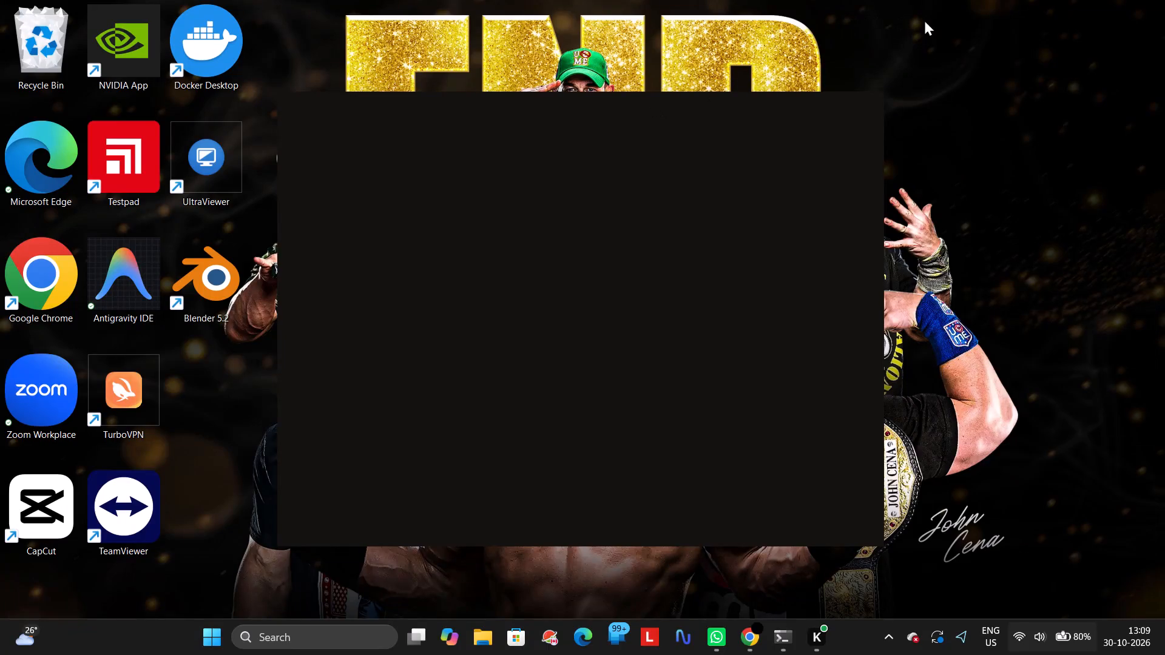